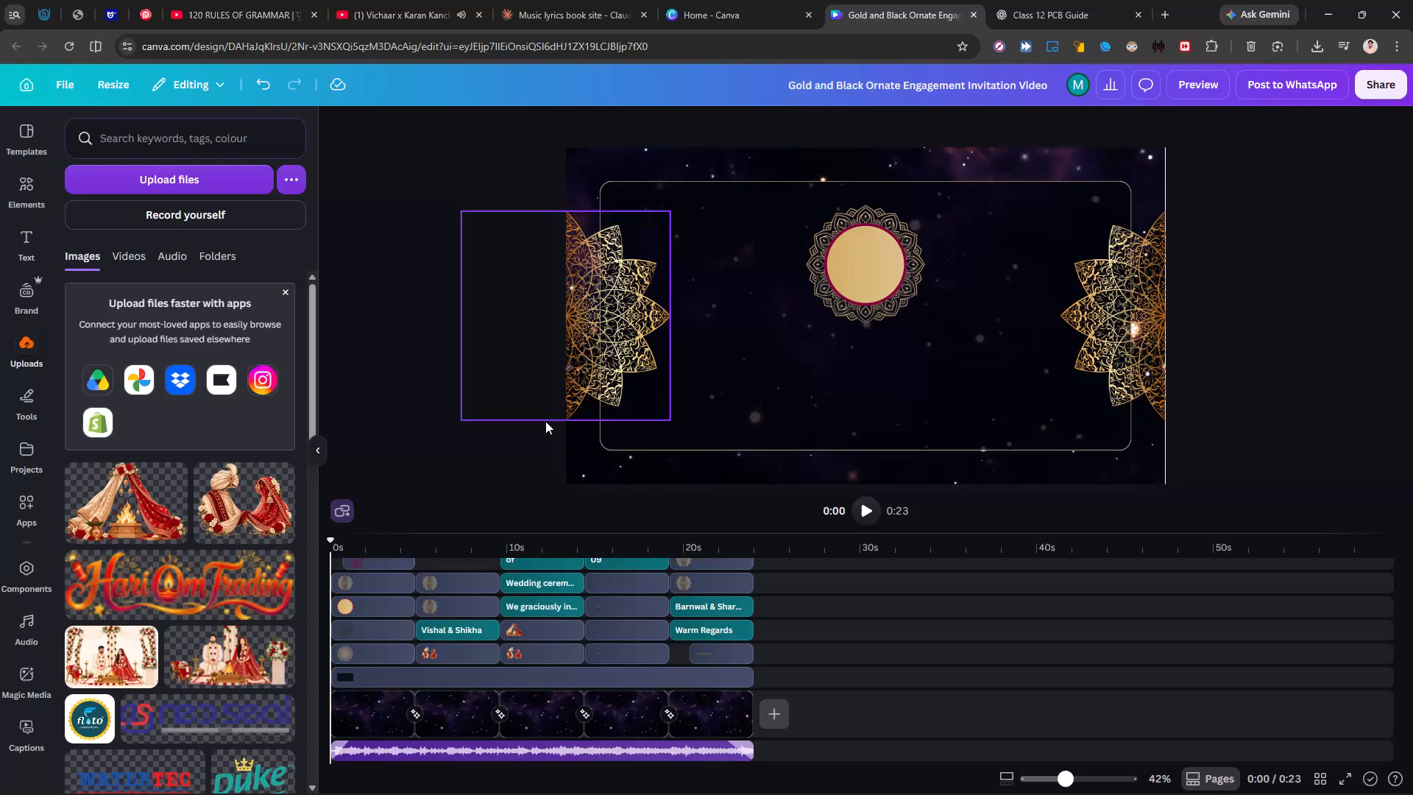
Examine the ceremony and date-and-venue scenes and their timeline layers around the 14-second transition.
{"action": "left_click", "coordinate": [556, 710]}
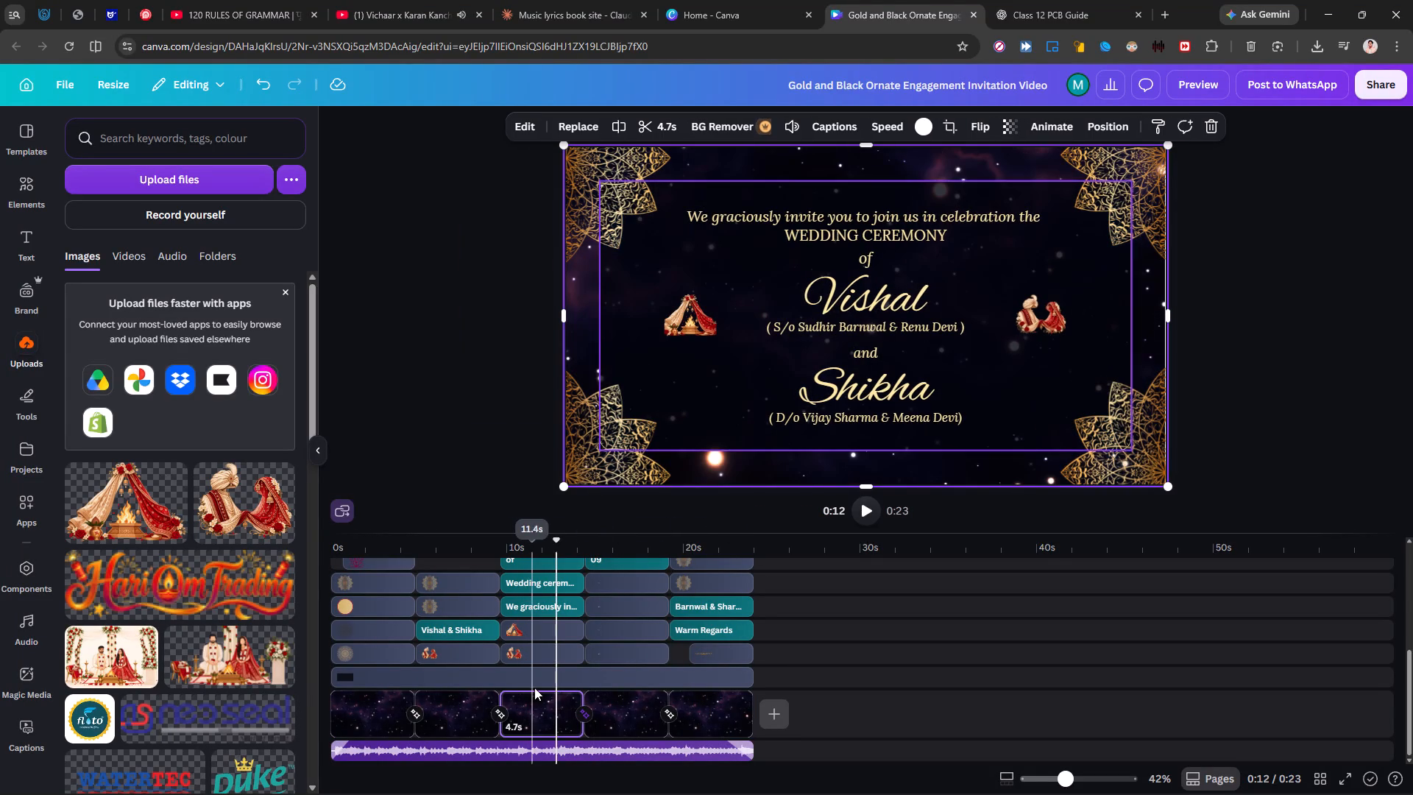
{"action": "left_click", "coordinate": [654, 597]}
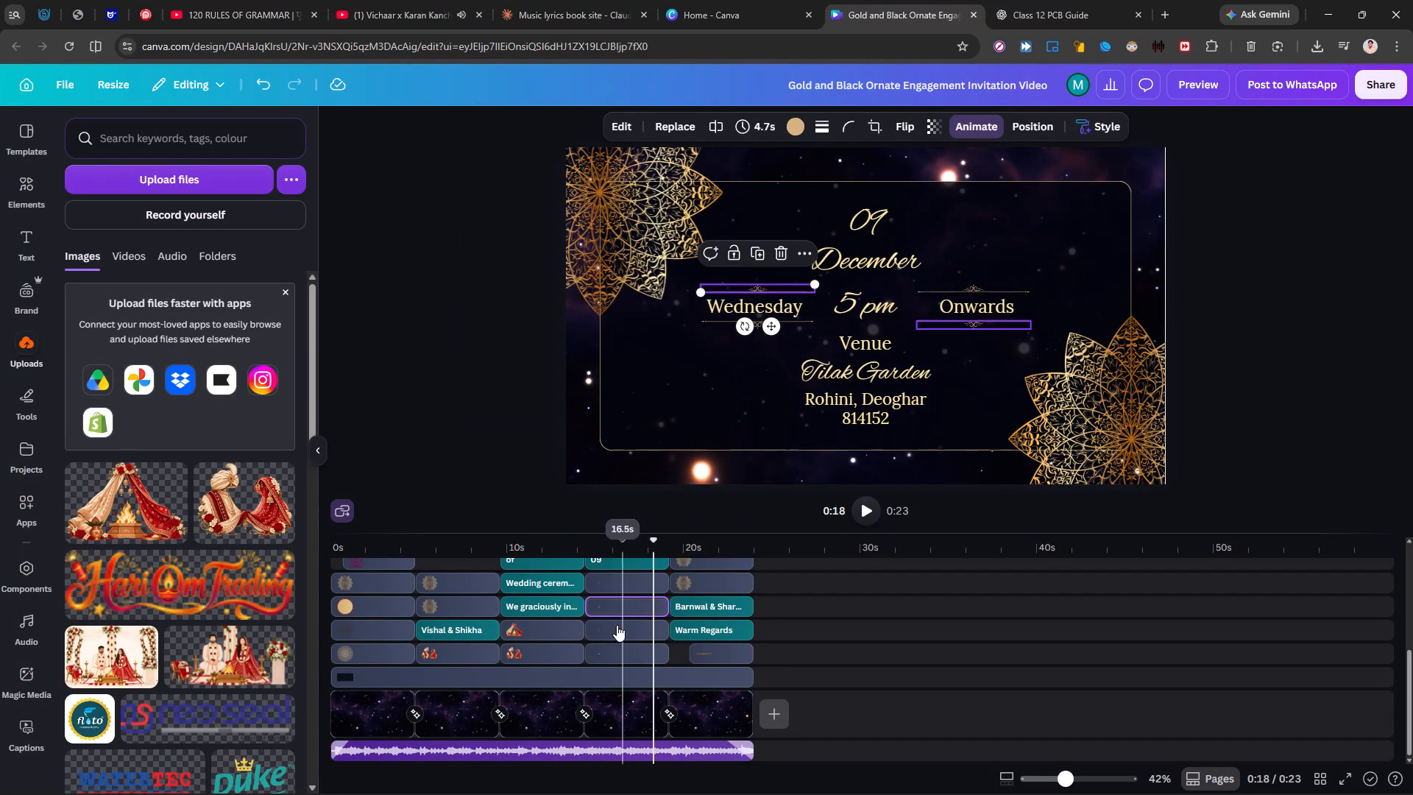
{"action": "left_click", "coordinate": [585, 653]}
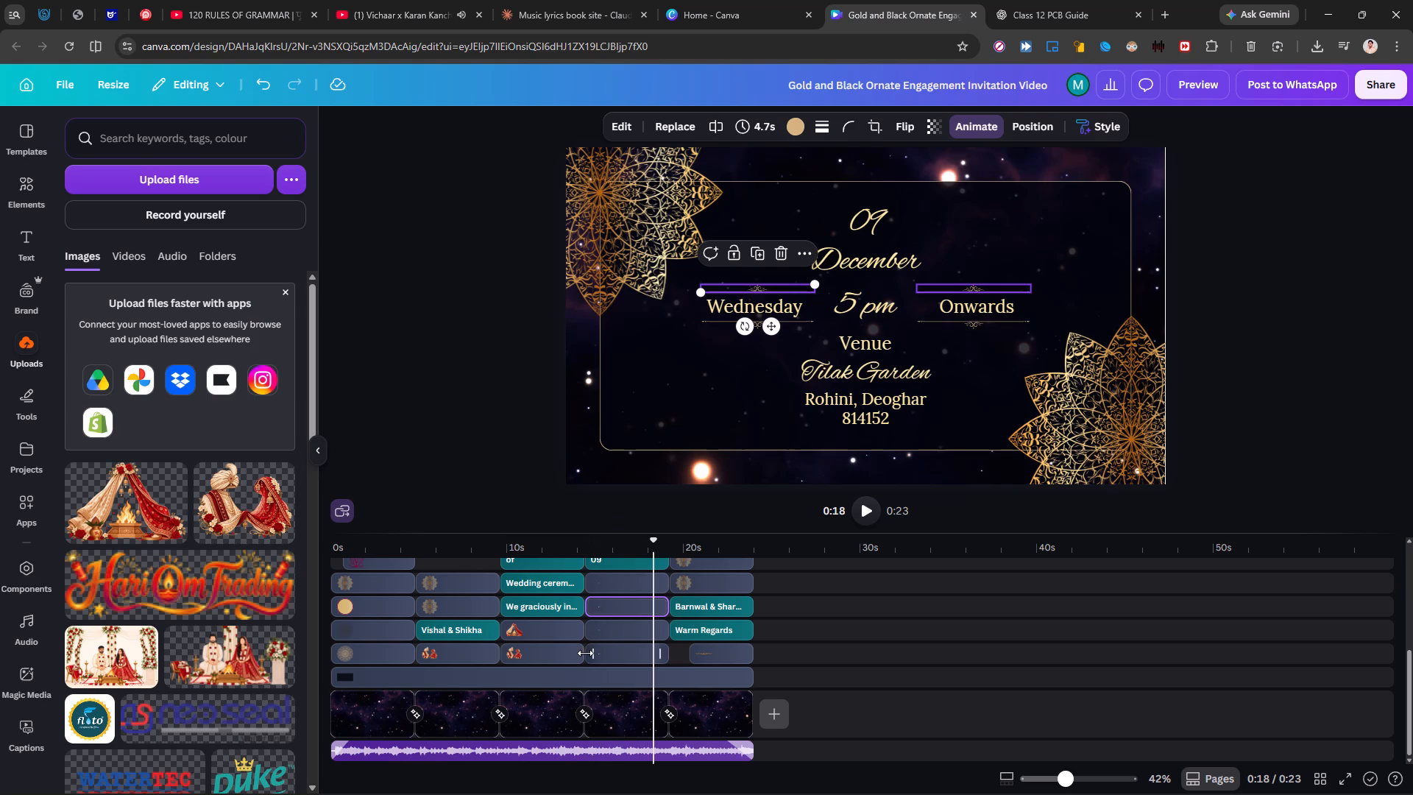
{"action": "left_click", "coordinate": [586, 609]}
{"action": "left_click", "coordinate": [505, 349]}
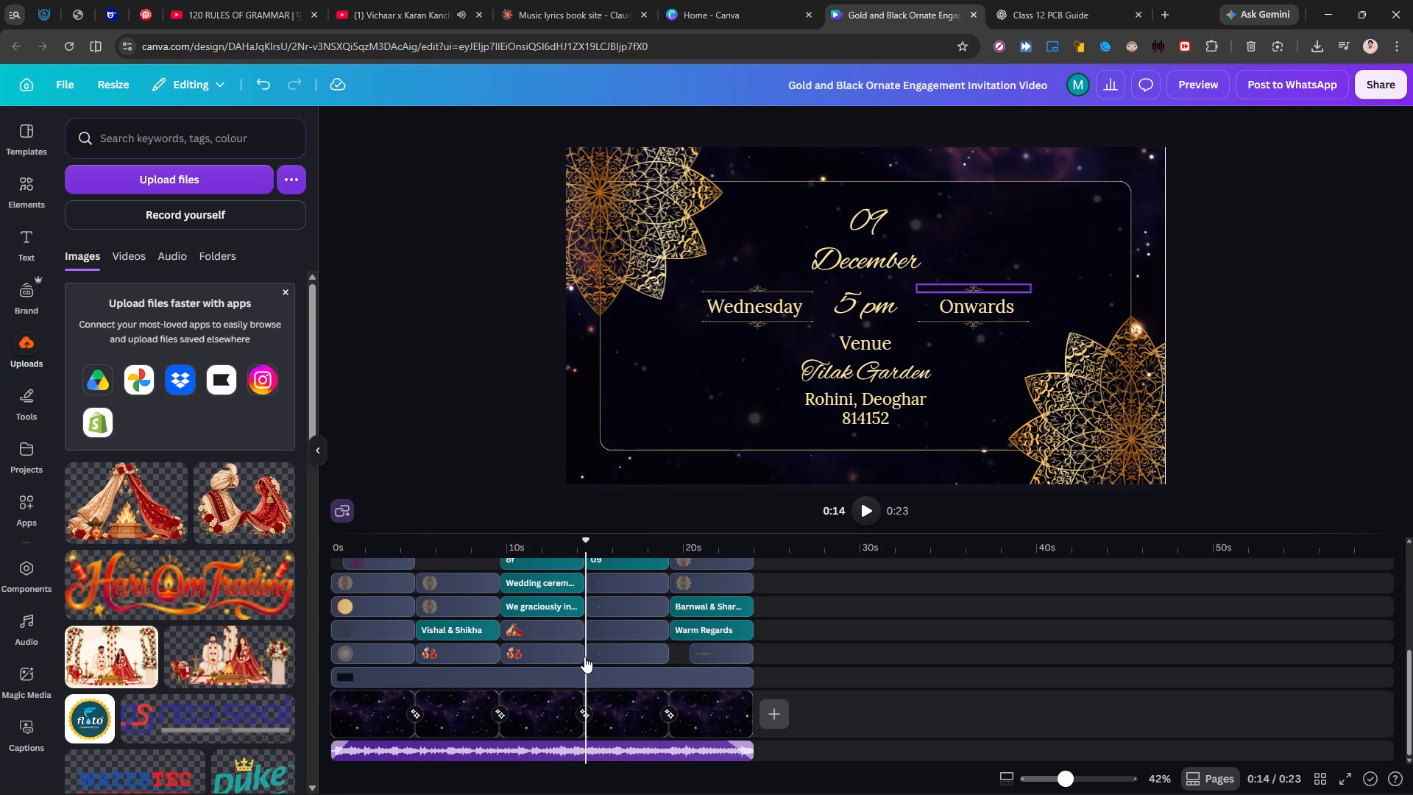
{"action": "scroll", "coordinate": [573, 634], "scroll_direction": "up", "scroll_amount": 1}
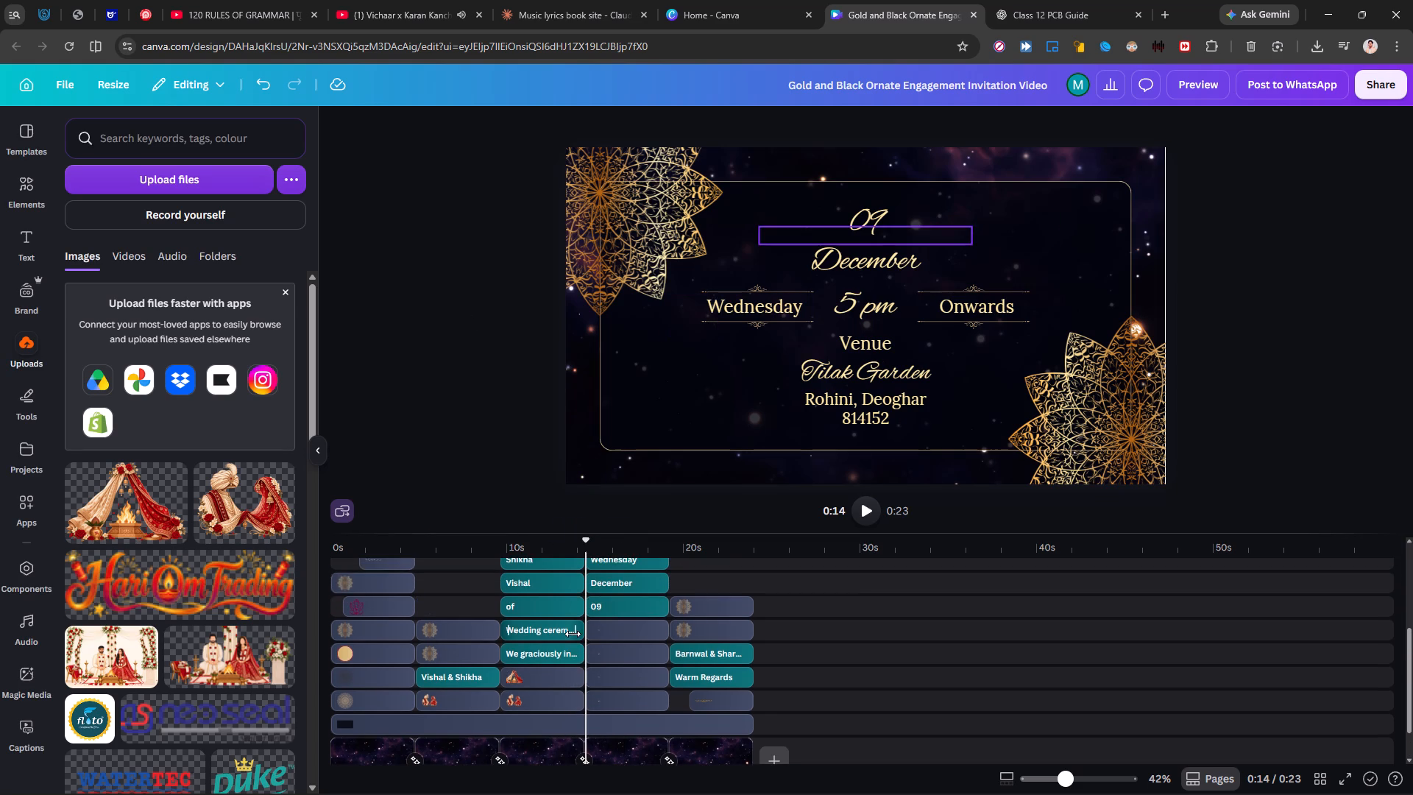
{"action": "scroll", "coordinate": [573, 634], "scroll_direction": "up", "scroll_amount": 3}
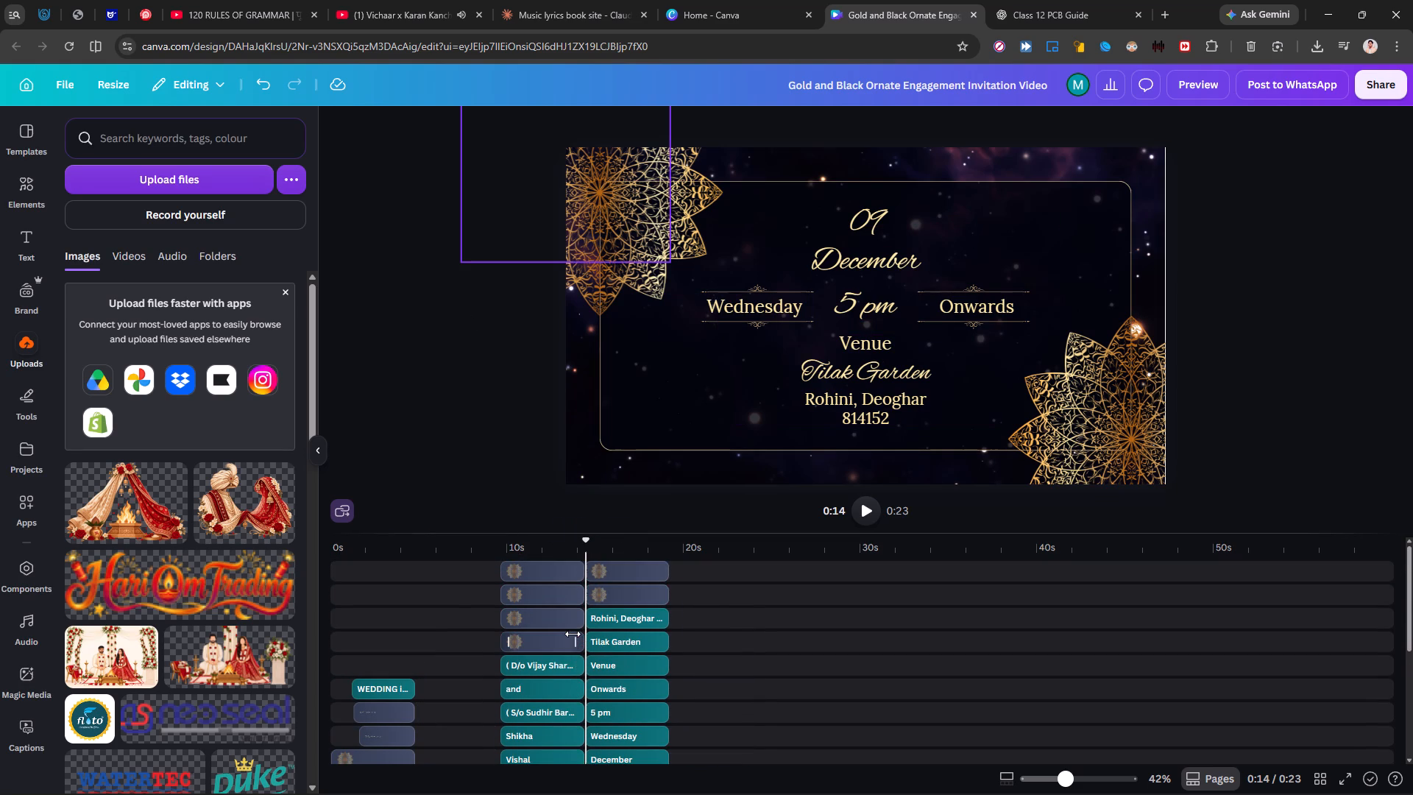
{"action": "key", "text": "space"}
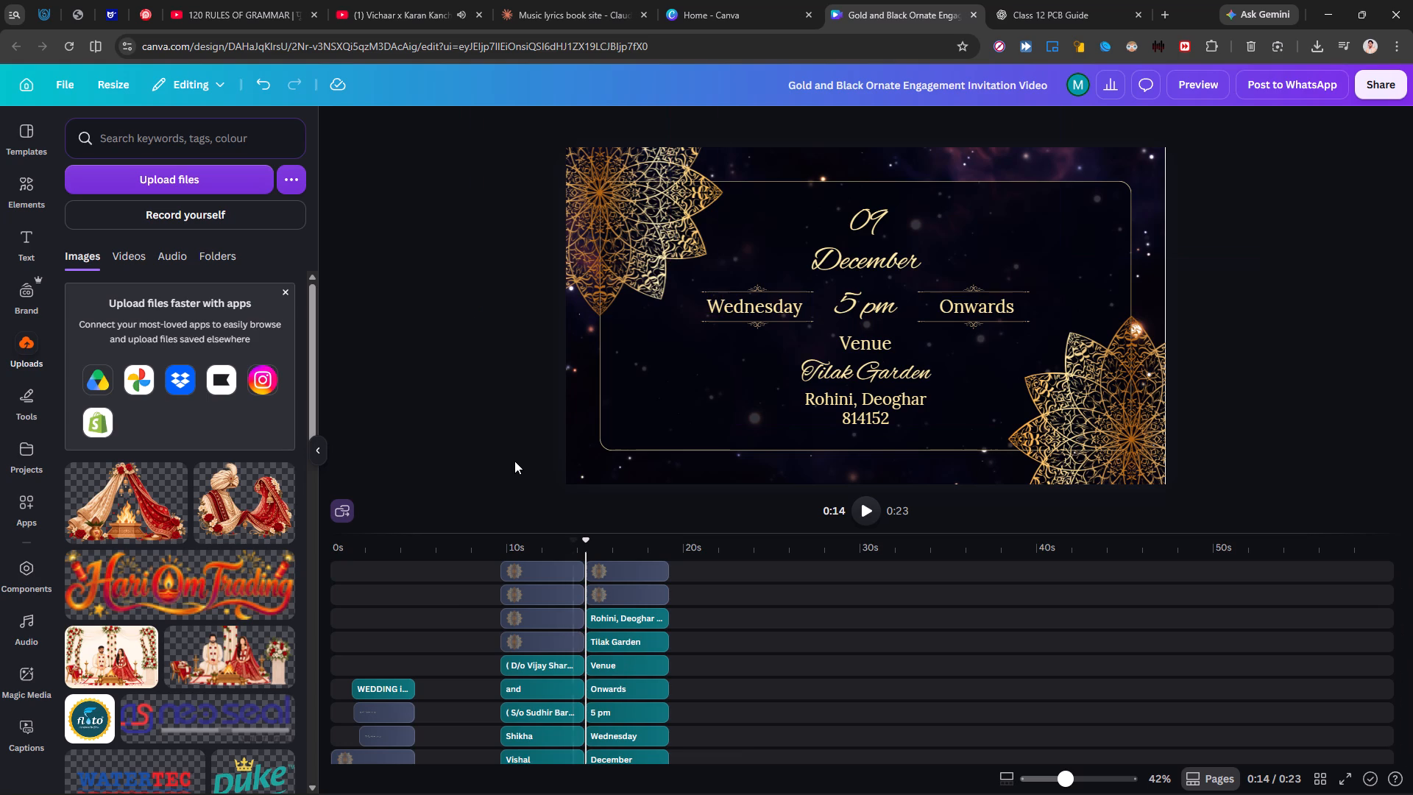
{"action": "key", "text": "space"}
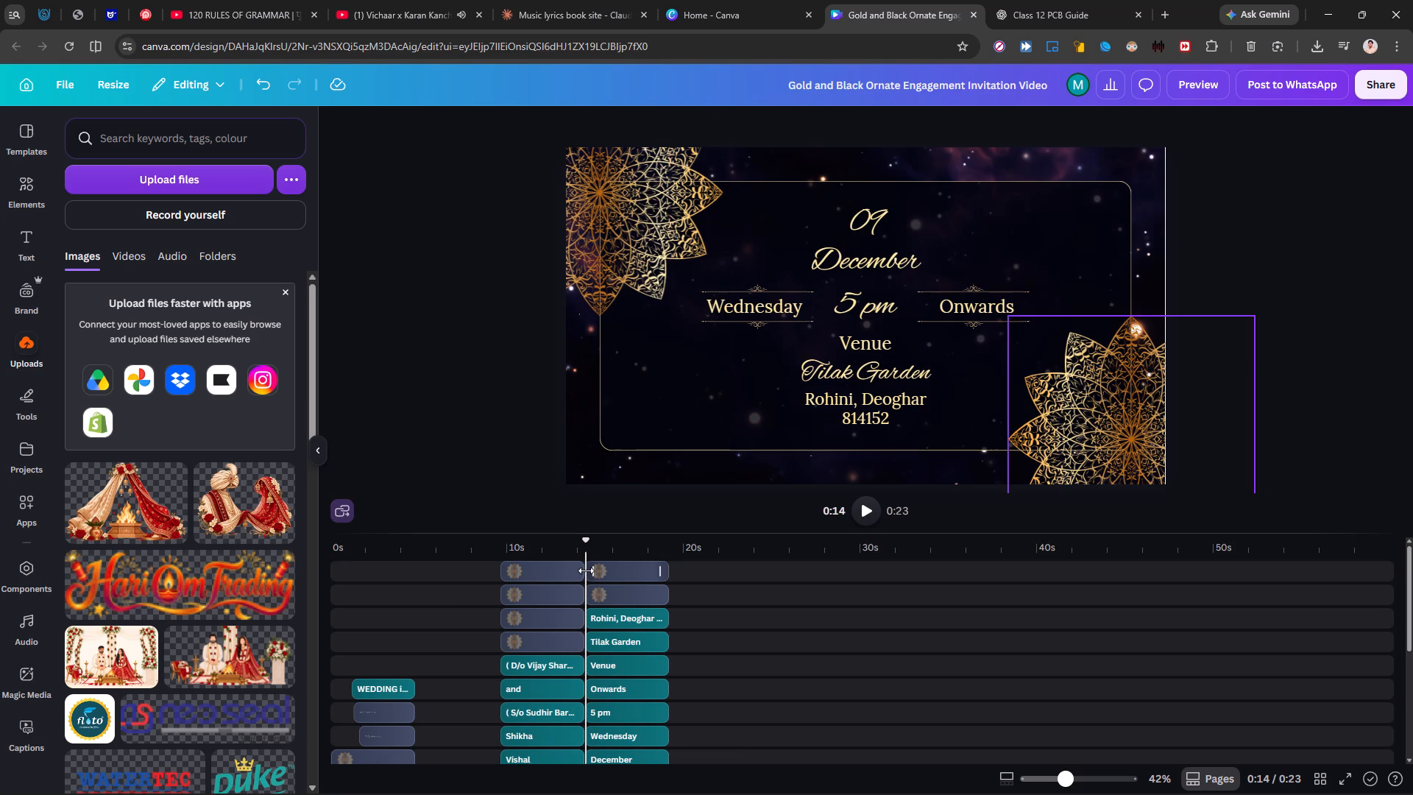
{"action": "double_click", "coordinate": [585, 549]}
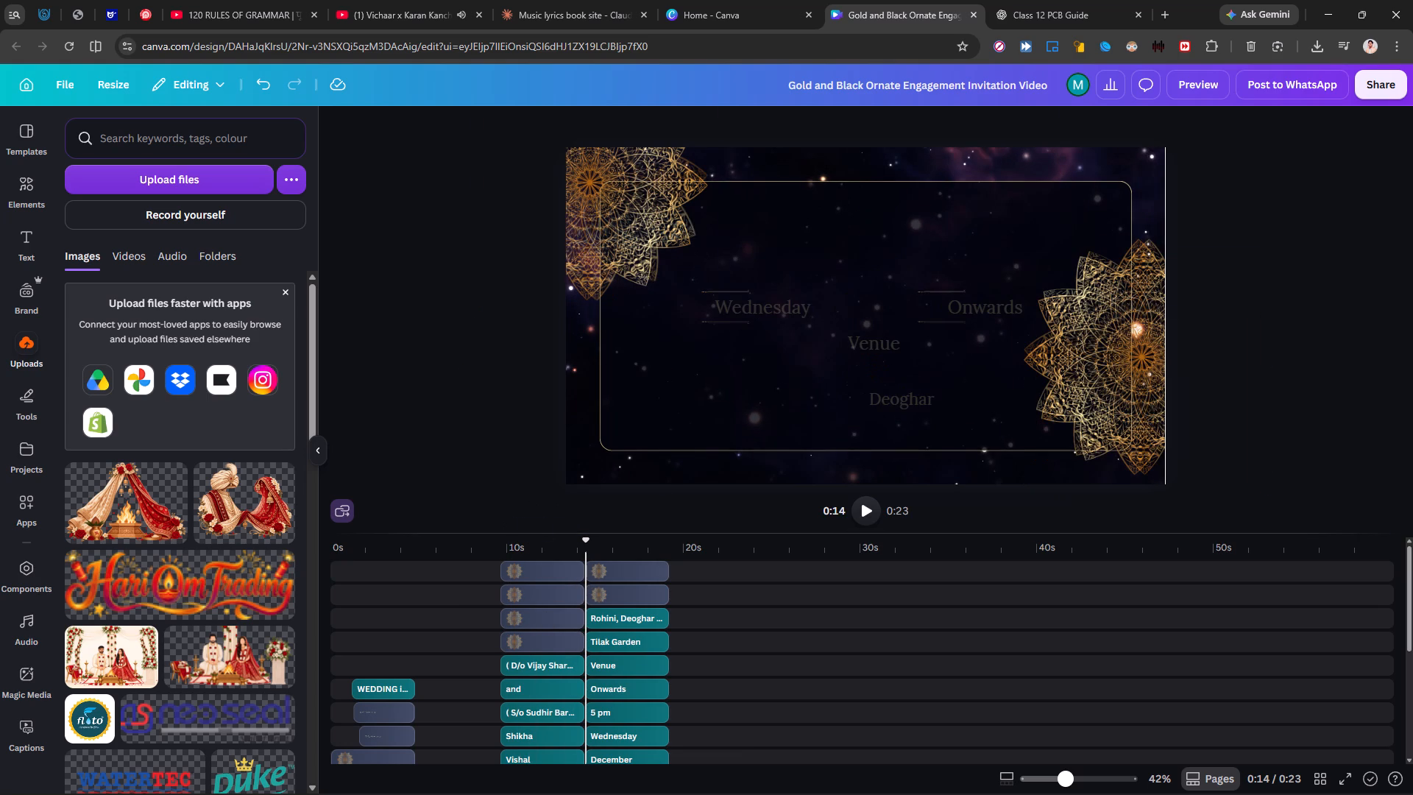
{"action": "key", "text": "Left"}
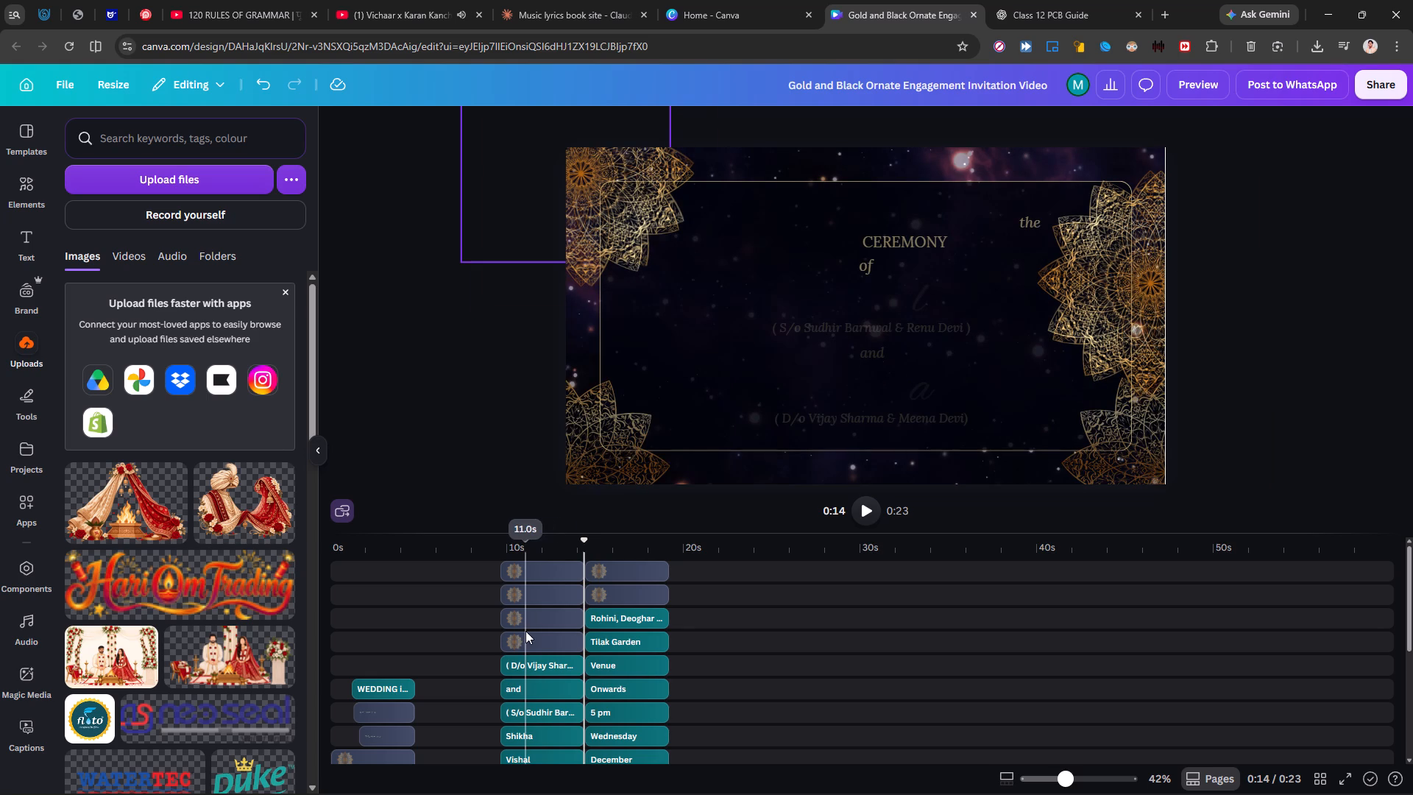
{"action": "scroll", "coordinate": [525, 643], "scroll_direction": "down", "scroll_amount": 3}
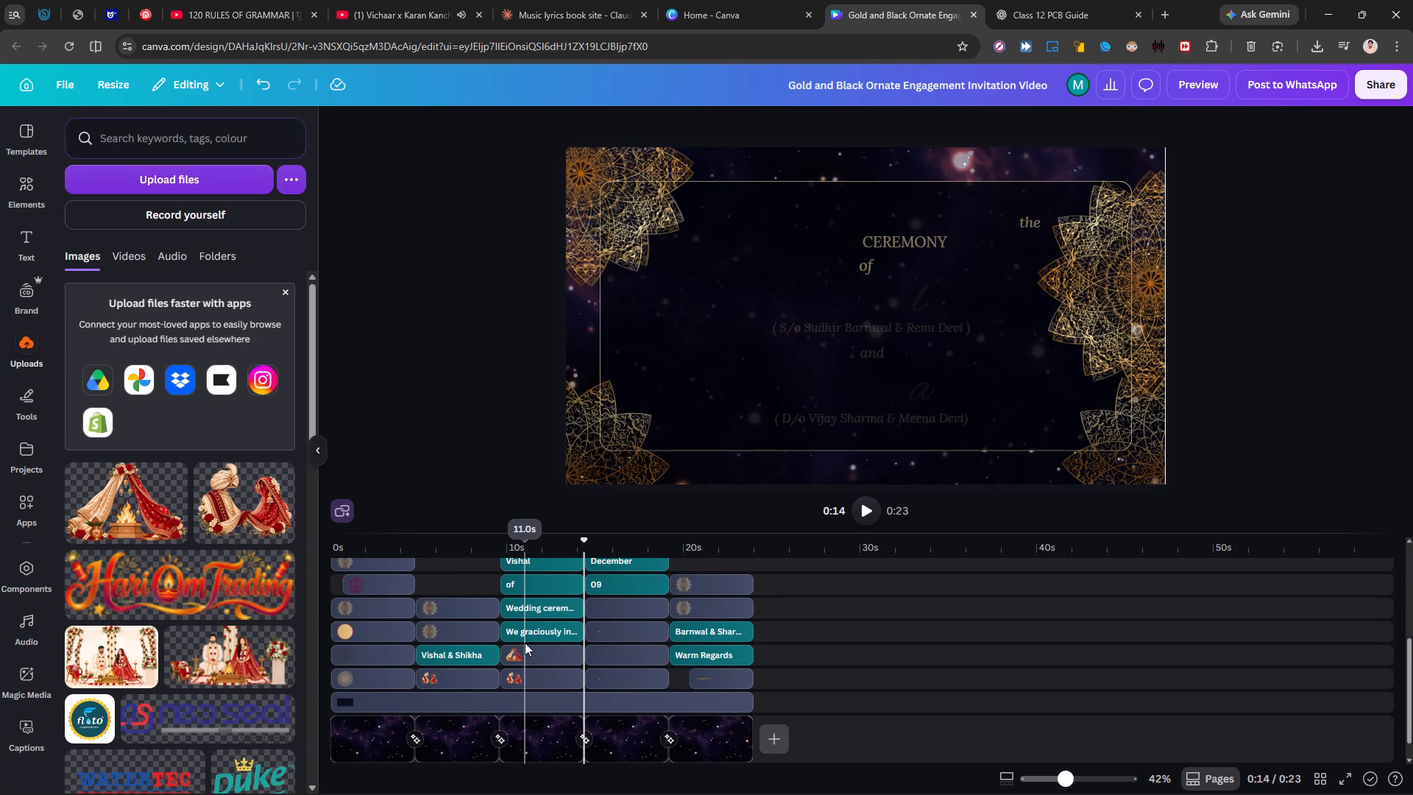
{"action": "scroll", "coordinate": [530, 624], "scroll_direction": "up", "scroll_amount": 1}
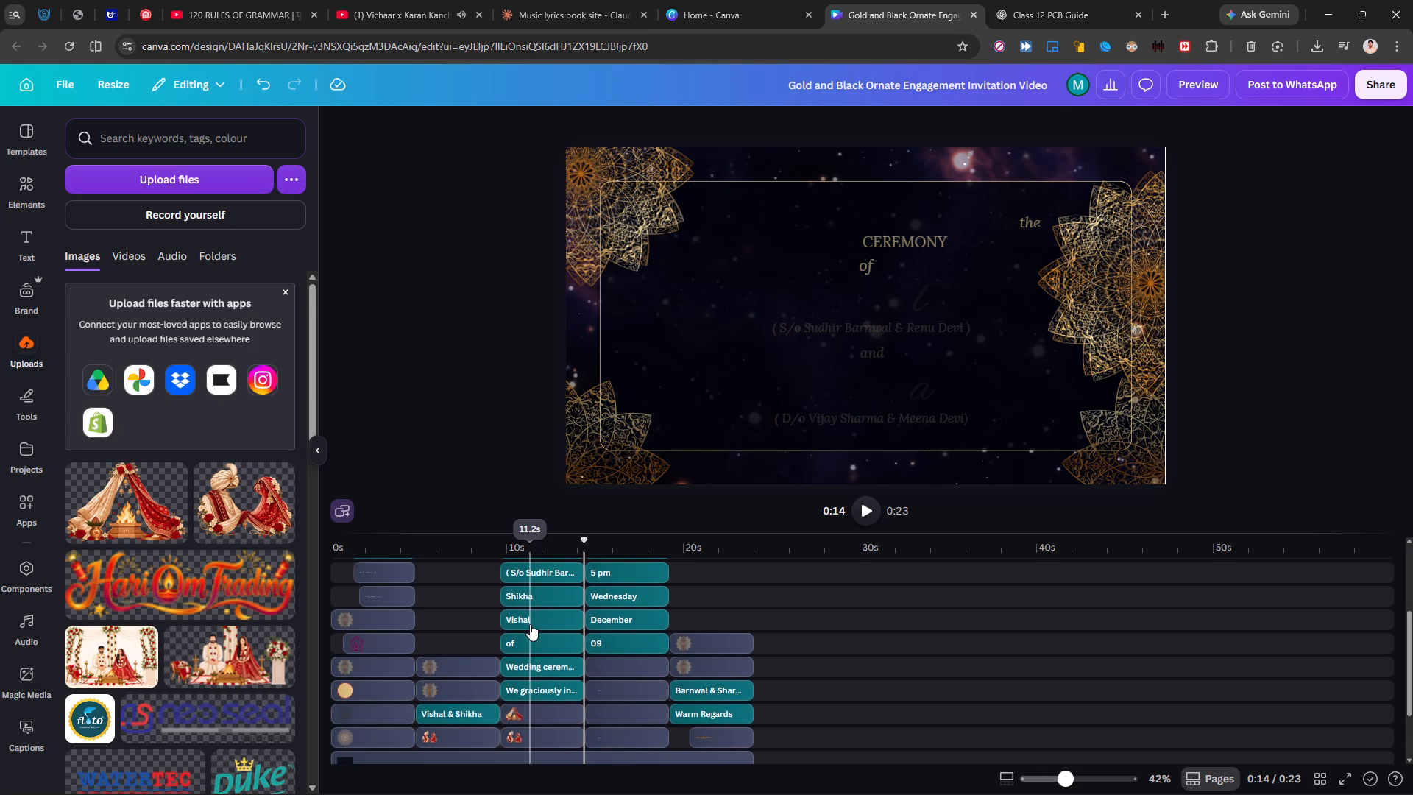
{"action": "scroll", "coordinate": [444, 664], "scroll_direction": "up", "scroll_amount": 1}
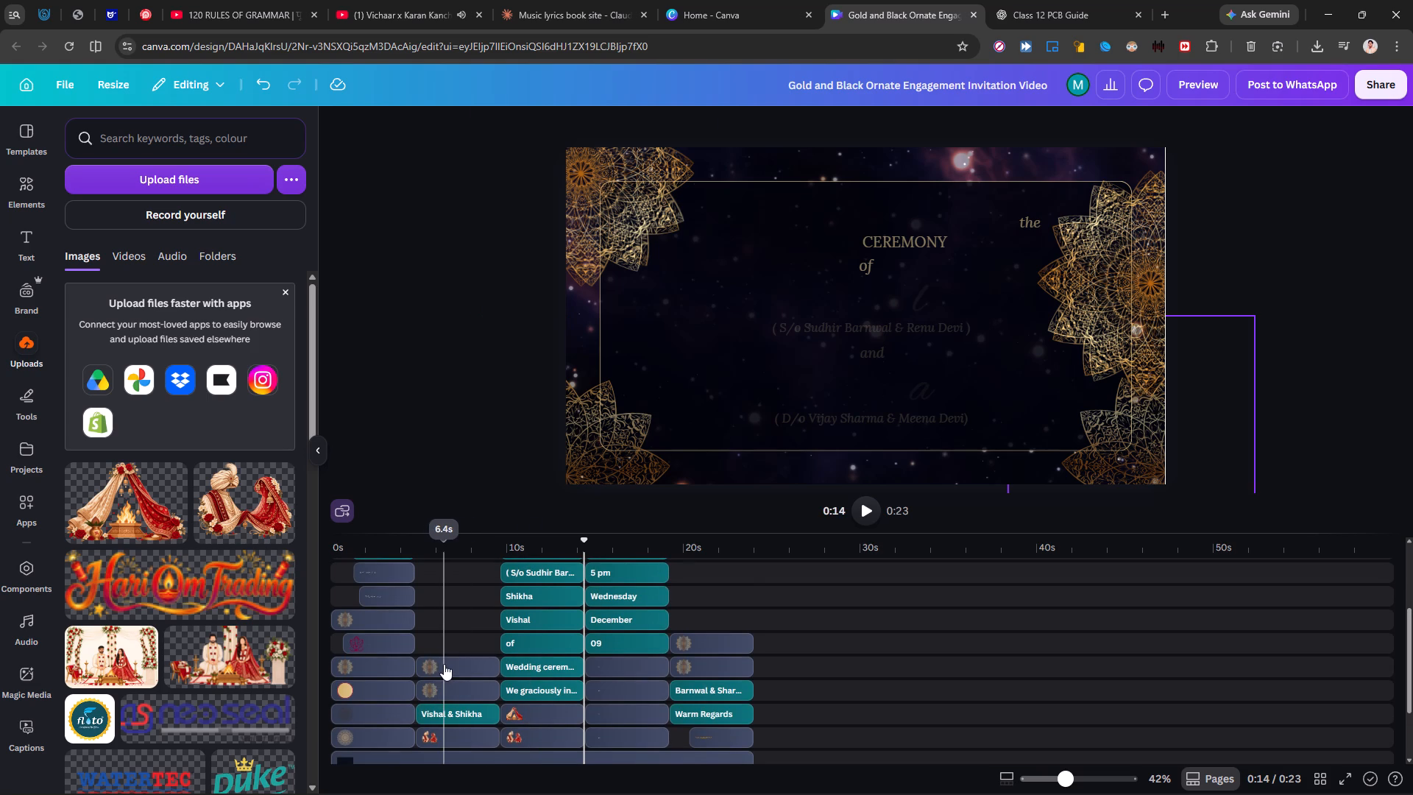
{"action": "scroll", "coordinate": [444, 664], "scroll_direction": "up", "scroll_amount": 1}
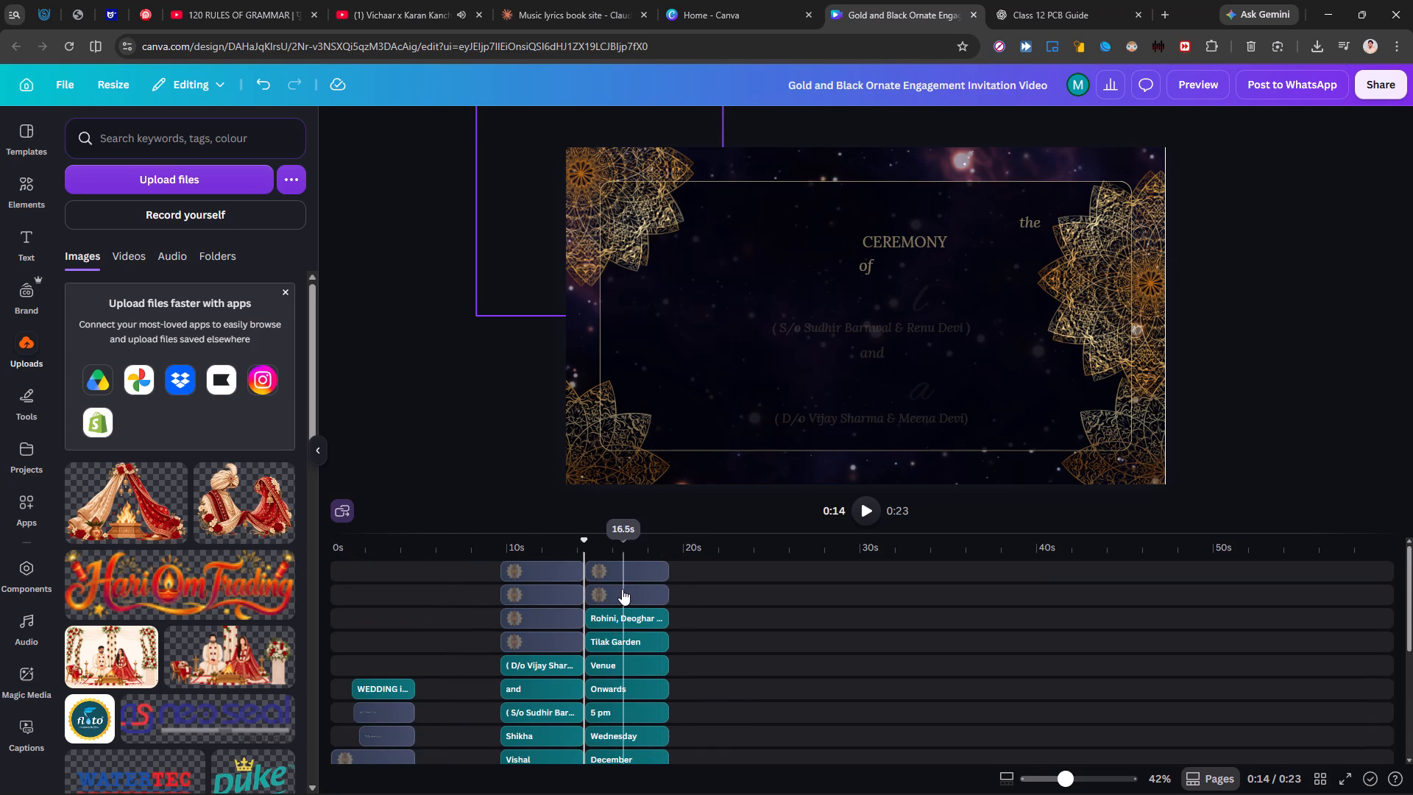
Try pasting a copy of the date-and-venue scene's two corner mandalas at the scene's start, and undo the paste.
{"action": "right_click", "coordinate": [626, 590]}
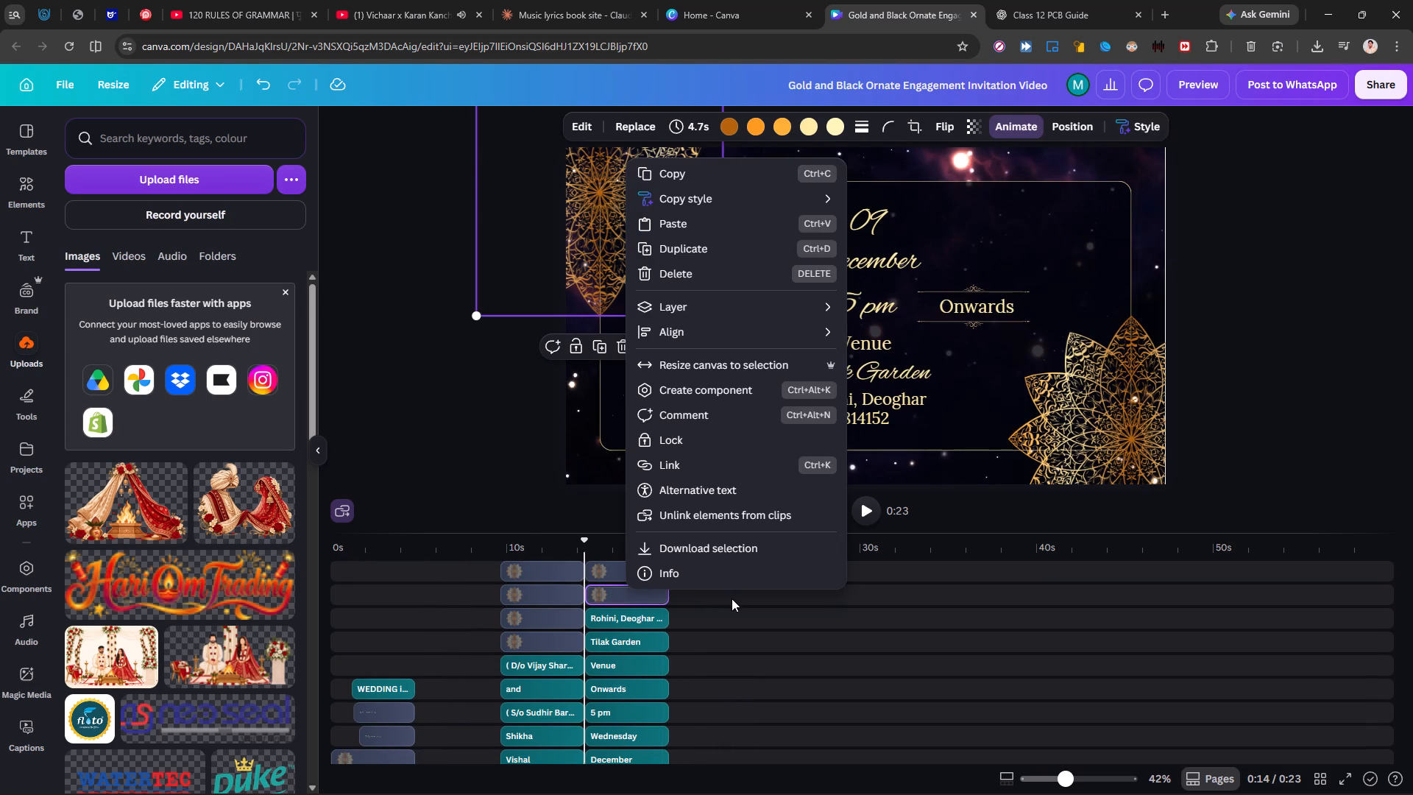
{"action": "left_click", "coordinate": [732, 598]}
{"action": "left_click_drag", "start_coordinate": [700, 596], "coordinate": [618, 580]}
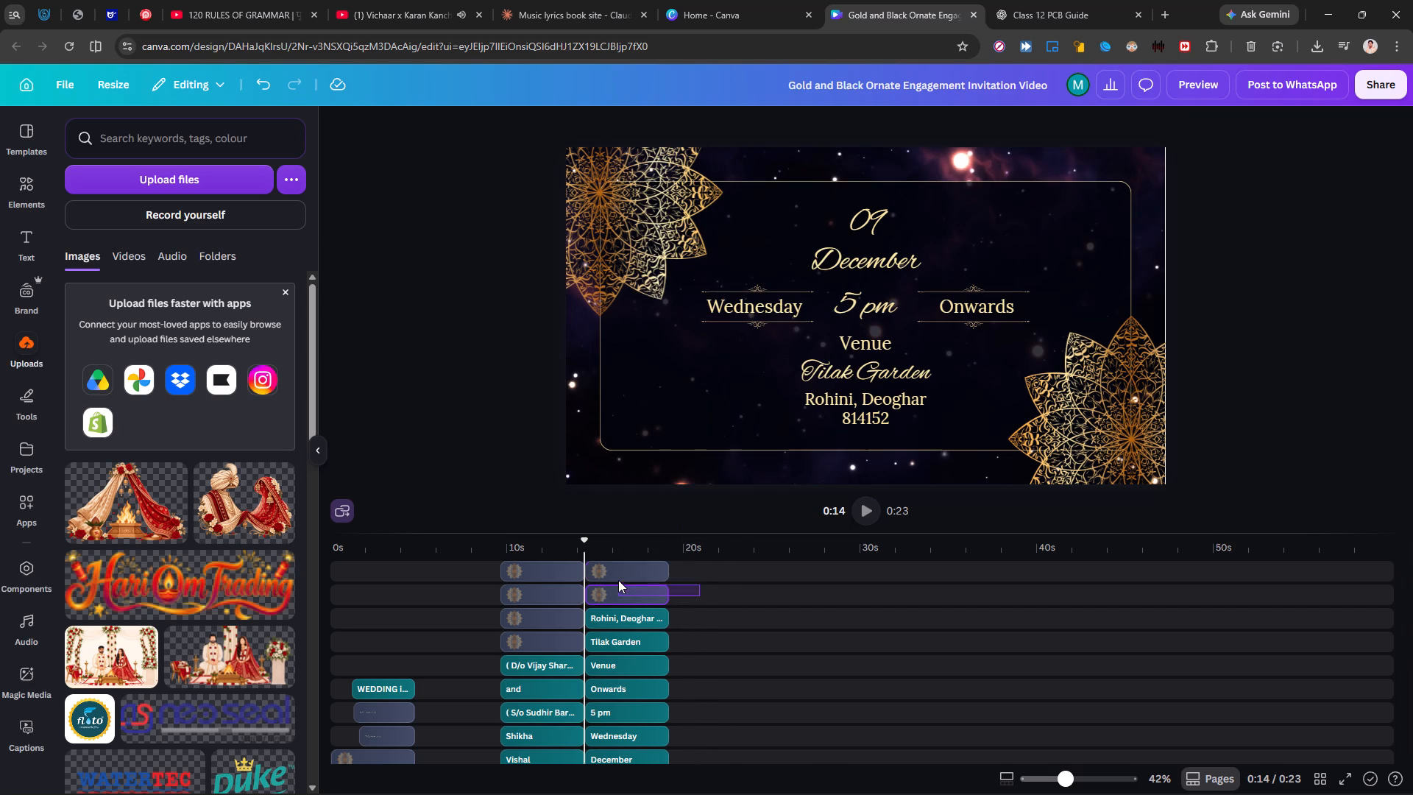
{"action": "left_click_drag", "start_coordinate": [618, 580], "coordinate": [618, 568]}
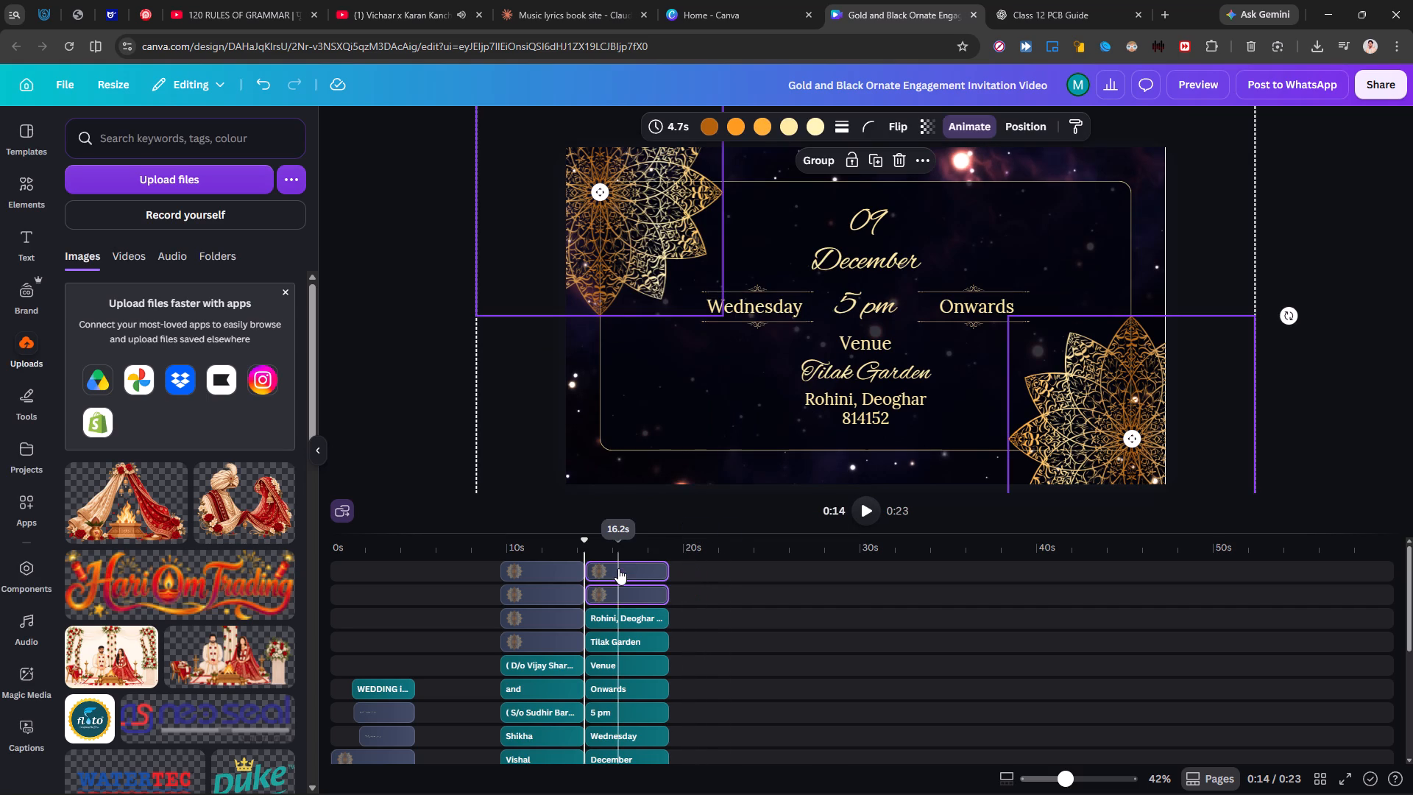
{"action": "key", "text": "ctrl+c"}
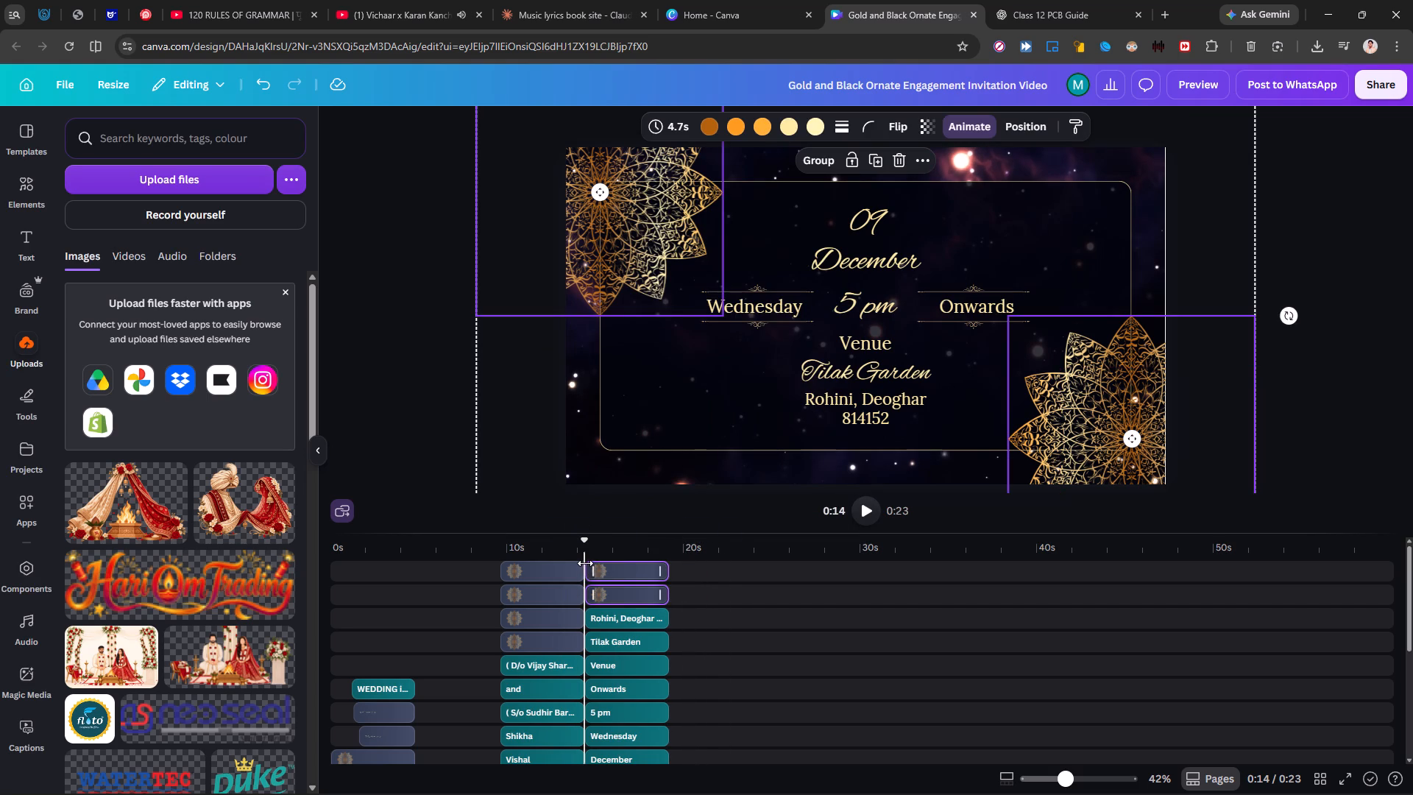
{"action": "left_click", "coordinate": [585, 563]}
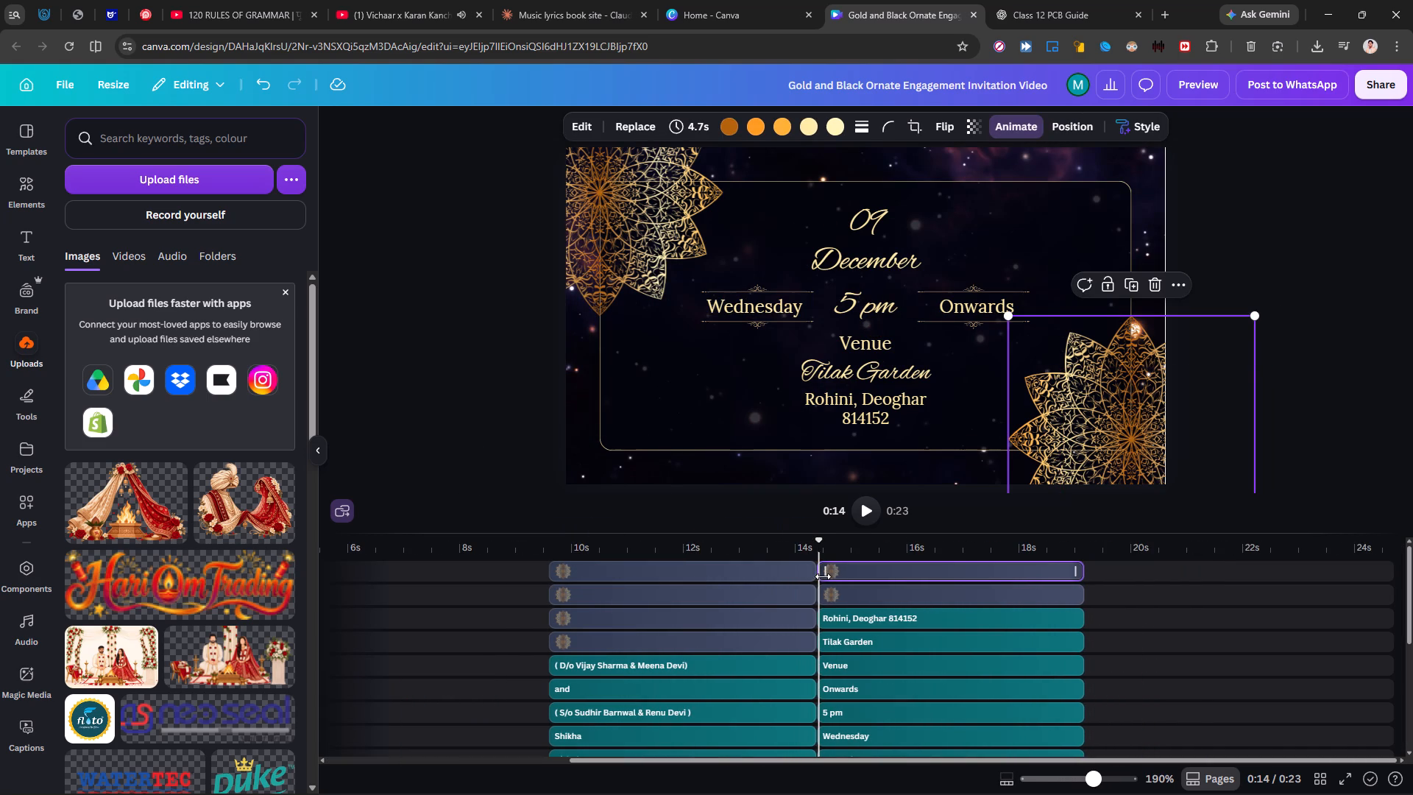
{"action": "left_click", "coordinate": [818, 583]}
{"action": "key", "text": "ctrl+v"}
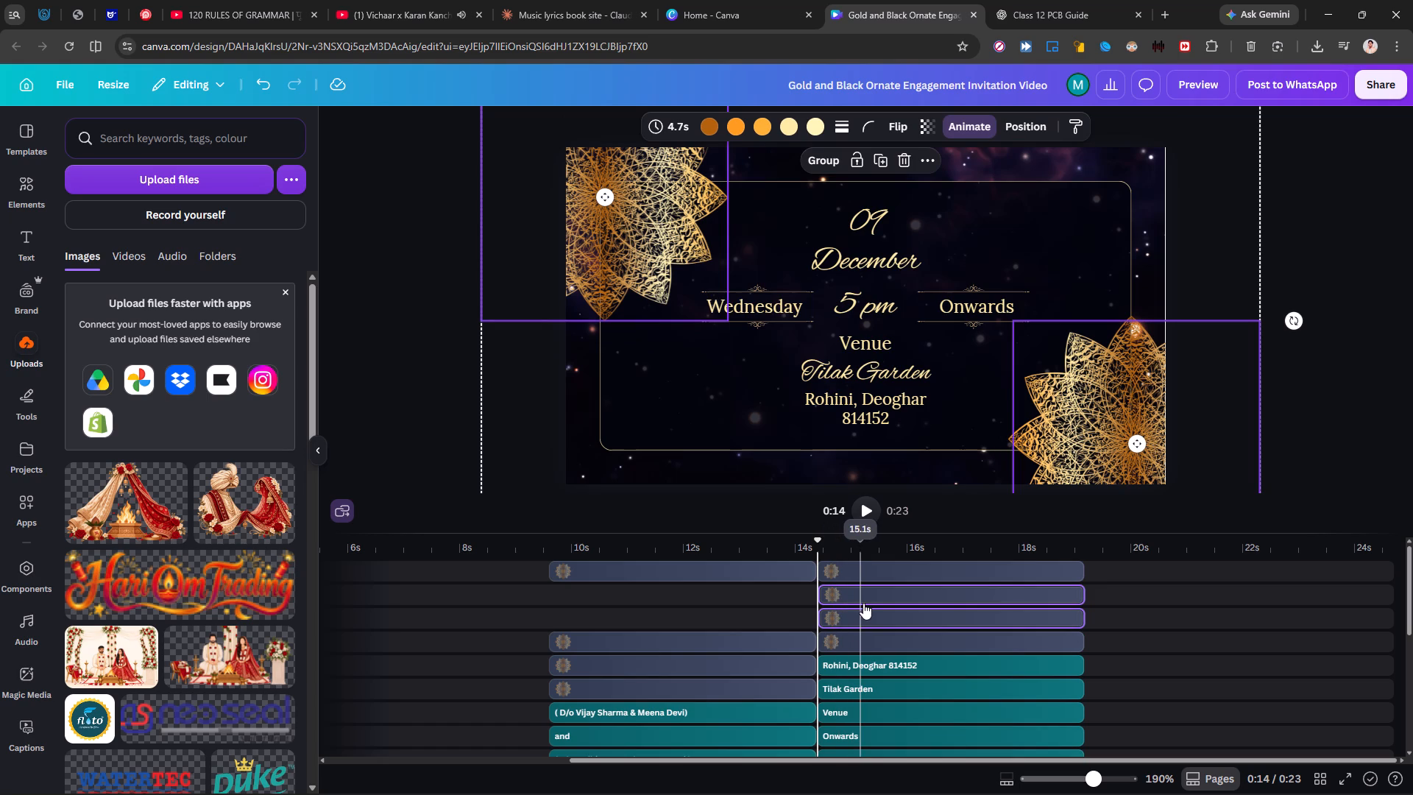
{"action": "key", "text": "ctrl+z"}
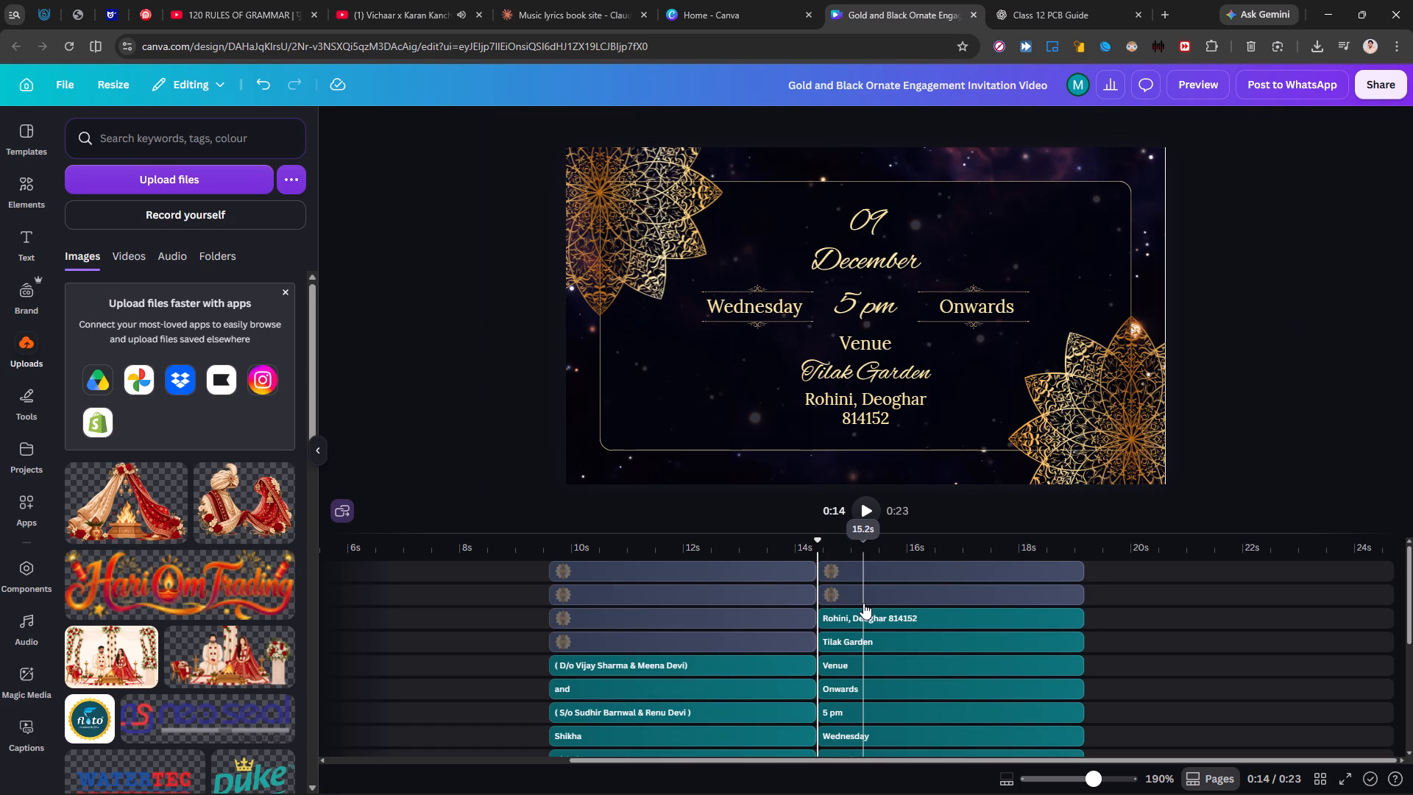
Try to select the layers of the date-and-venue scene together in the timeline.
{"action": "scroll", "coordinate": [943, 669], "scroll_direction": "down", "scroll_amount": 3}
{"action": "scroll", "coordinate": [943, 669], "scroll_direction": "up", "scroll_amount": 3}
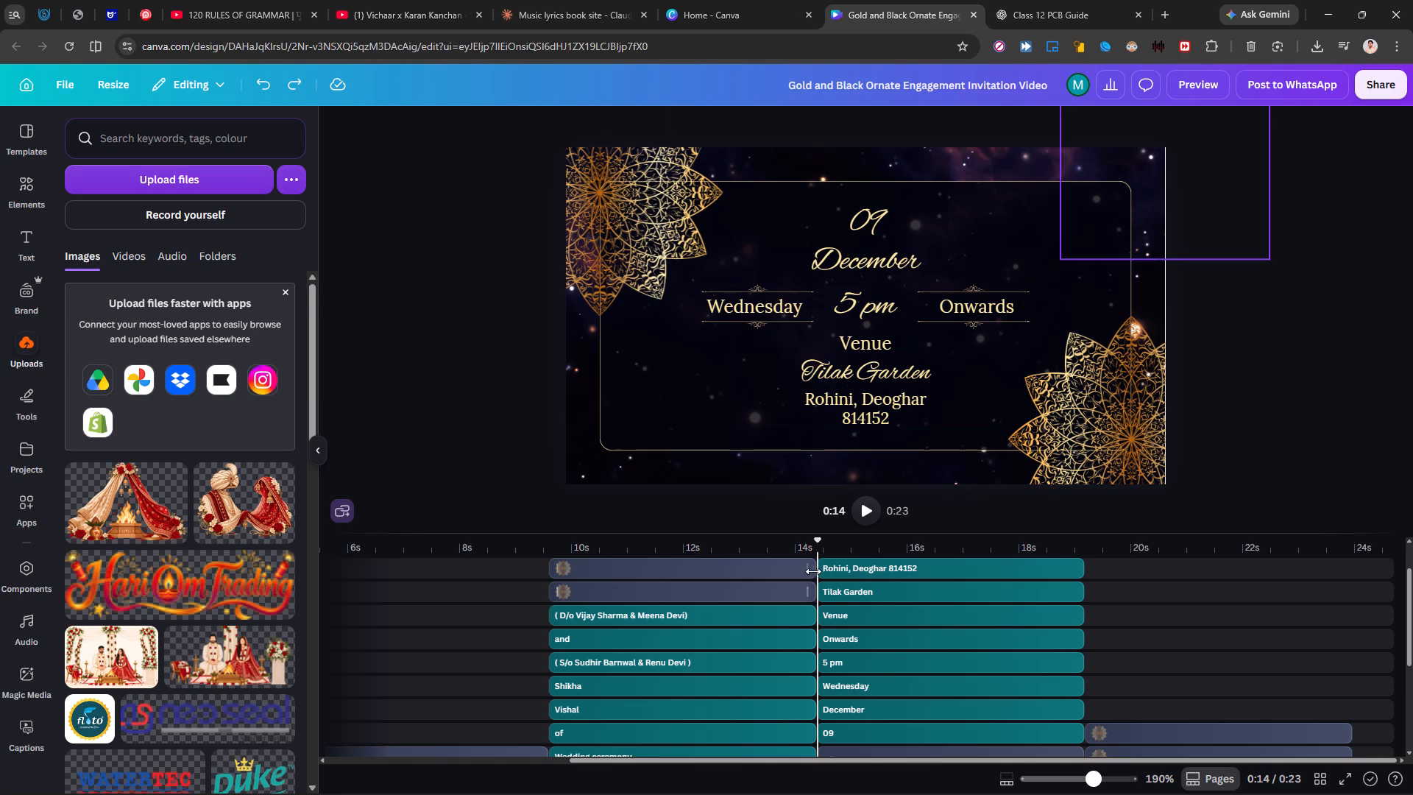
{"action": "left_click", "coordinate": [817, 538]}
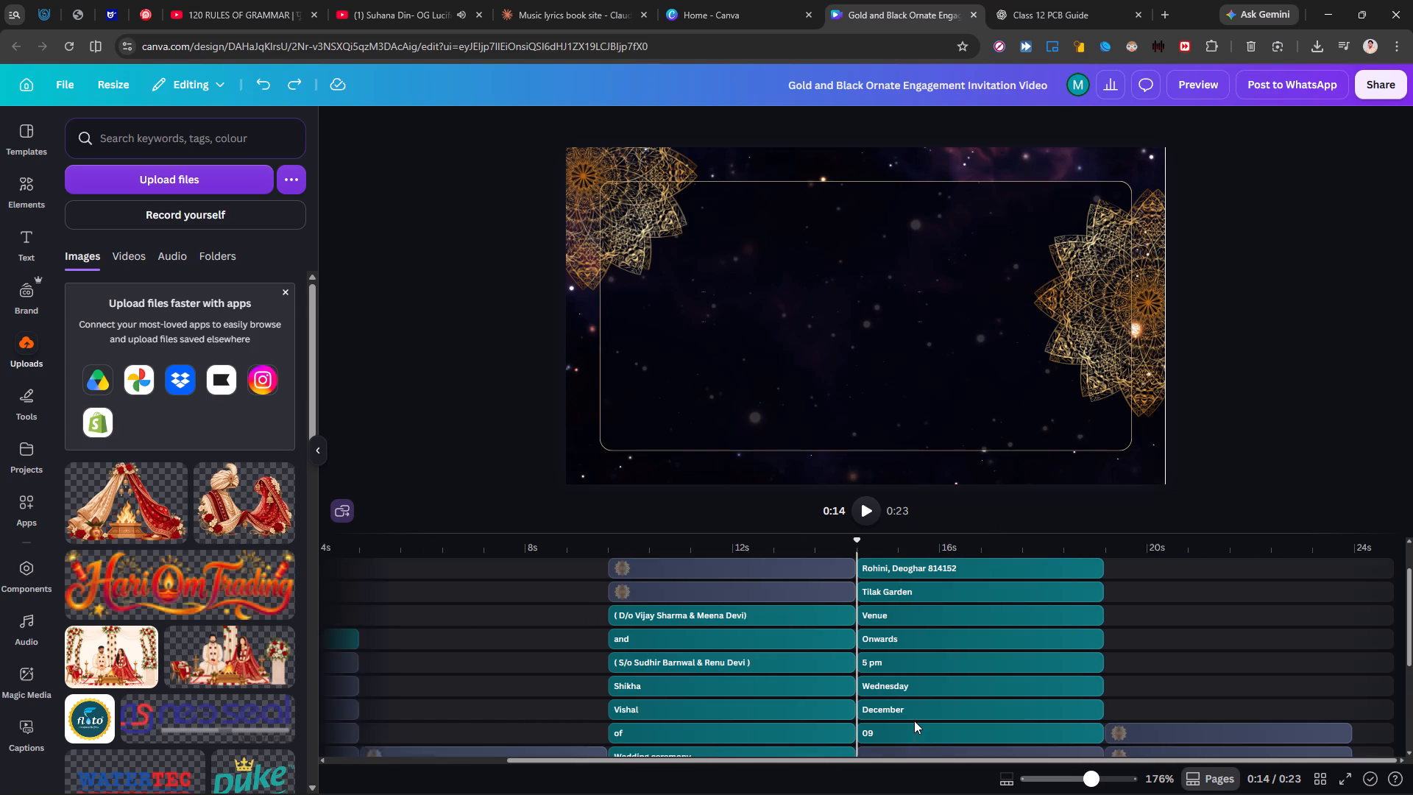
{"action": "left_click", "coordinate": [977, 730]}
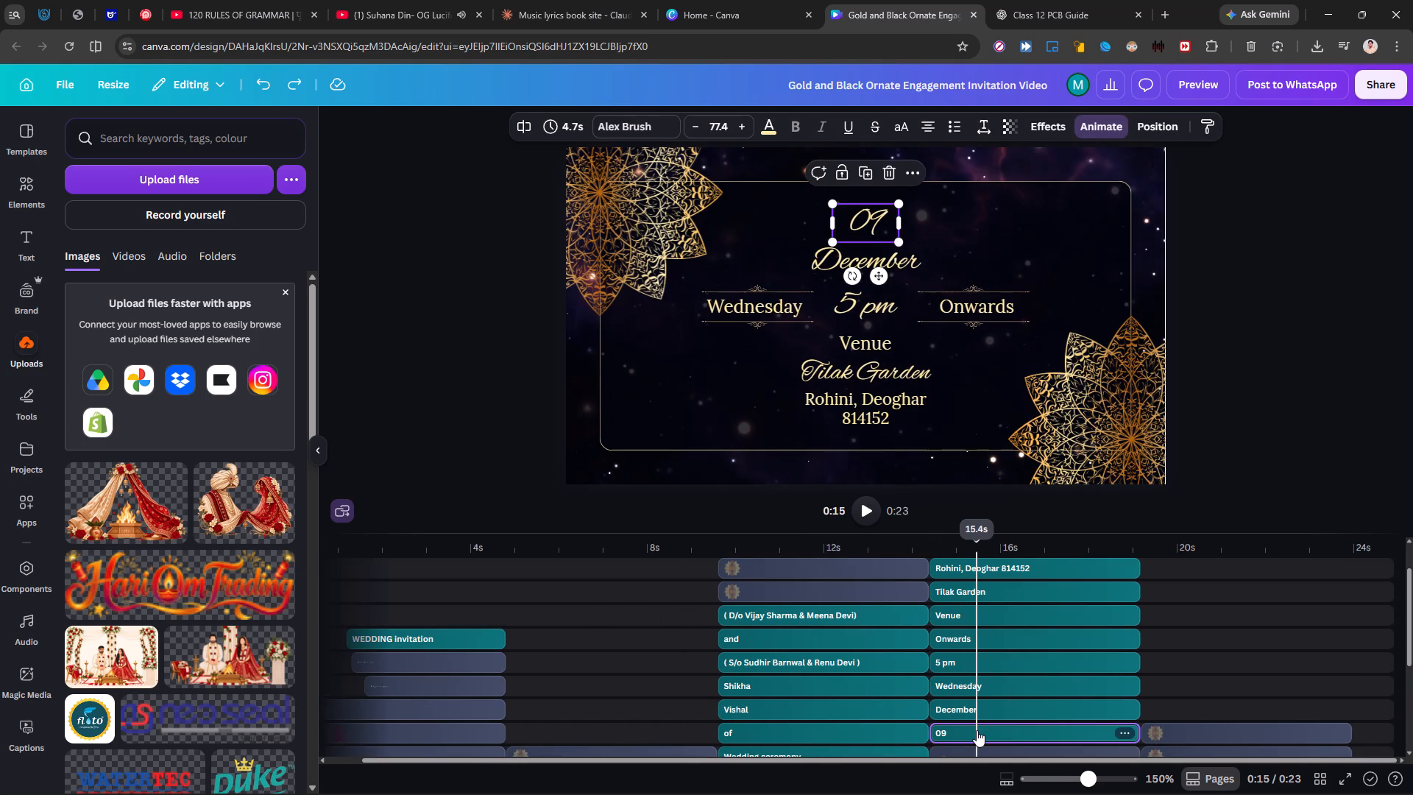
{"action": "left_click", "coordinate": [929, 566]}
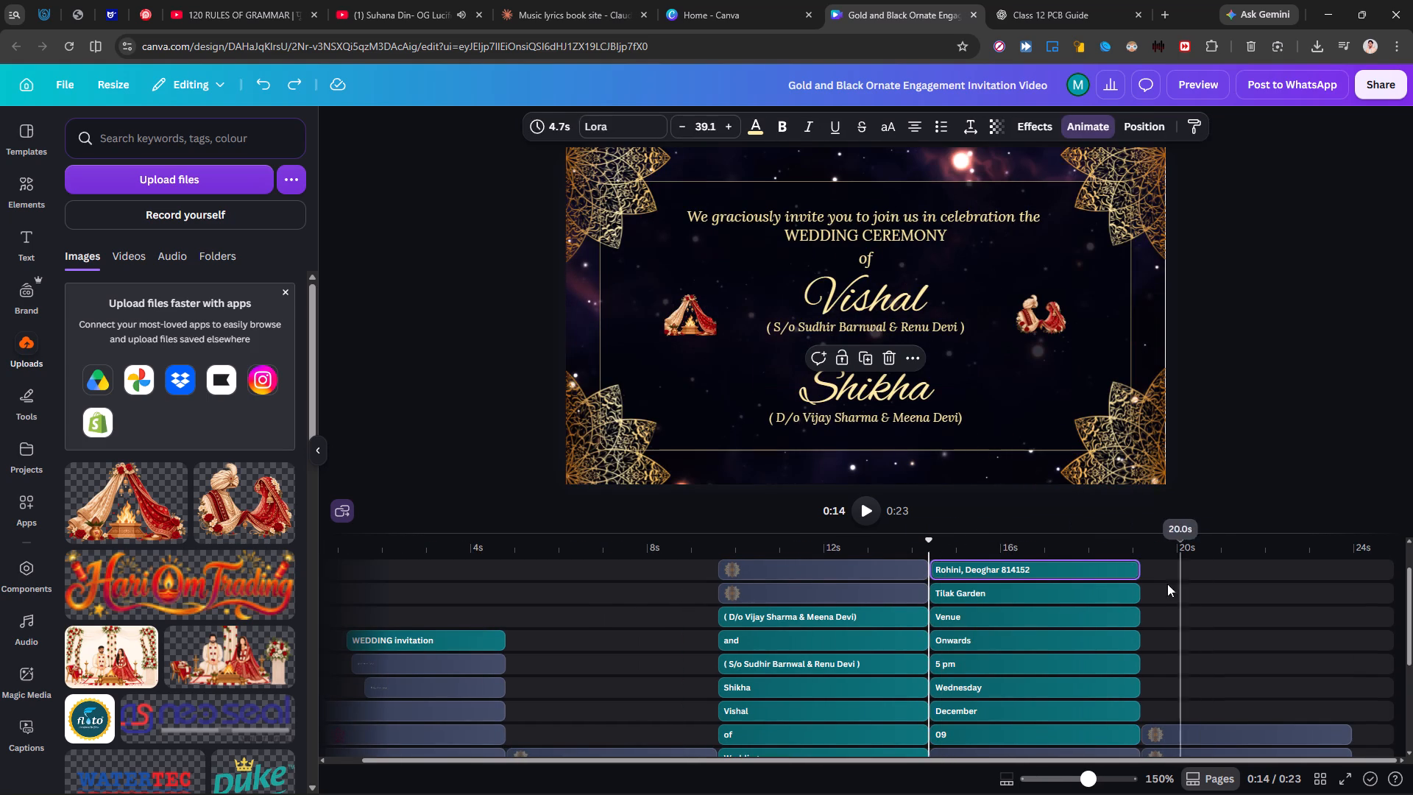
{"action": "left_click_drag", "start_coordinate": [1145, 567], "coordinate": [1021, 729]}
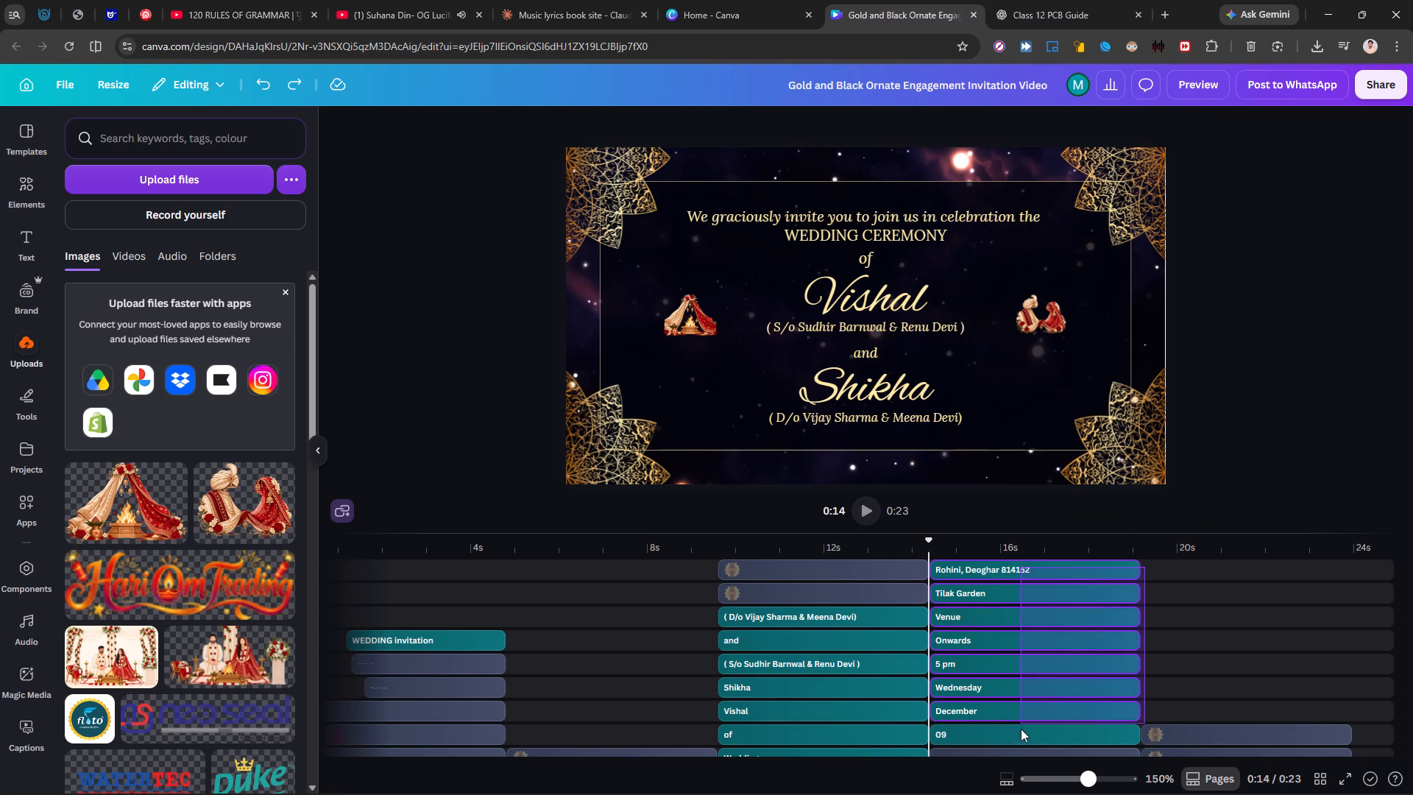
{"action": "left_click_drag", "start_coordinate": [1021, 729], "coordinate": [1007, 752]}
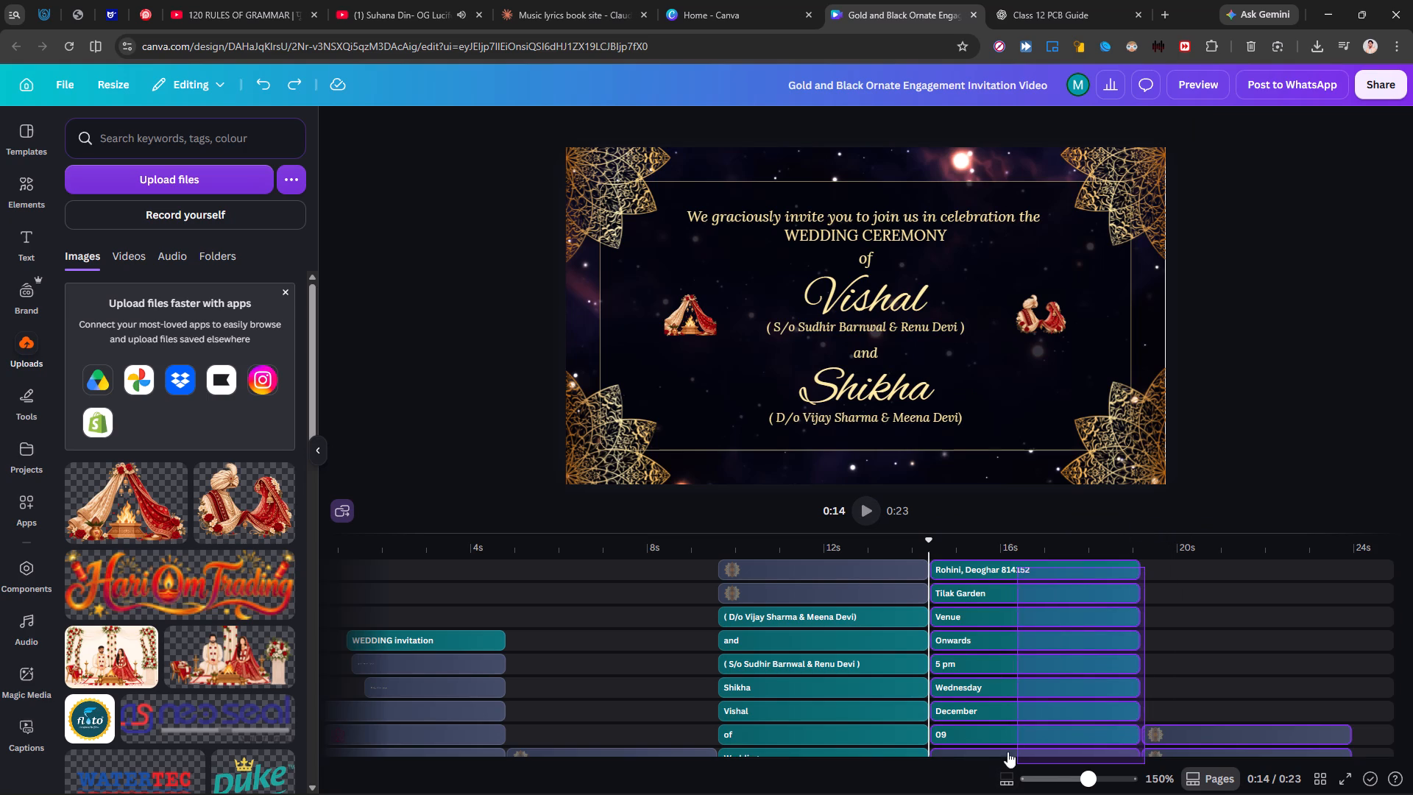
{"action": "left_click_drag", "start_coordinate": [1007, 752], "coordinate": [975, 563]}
Enlarge the timeline area to show more layer tracks and hide the uploads panel.
{"action": "left_click_drag", "start_coordinate": [927, 537], "coordinate": [918, 516]}
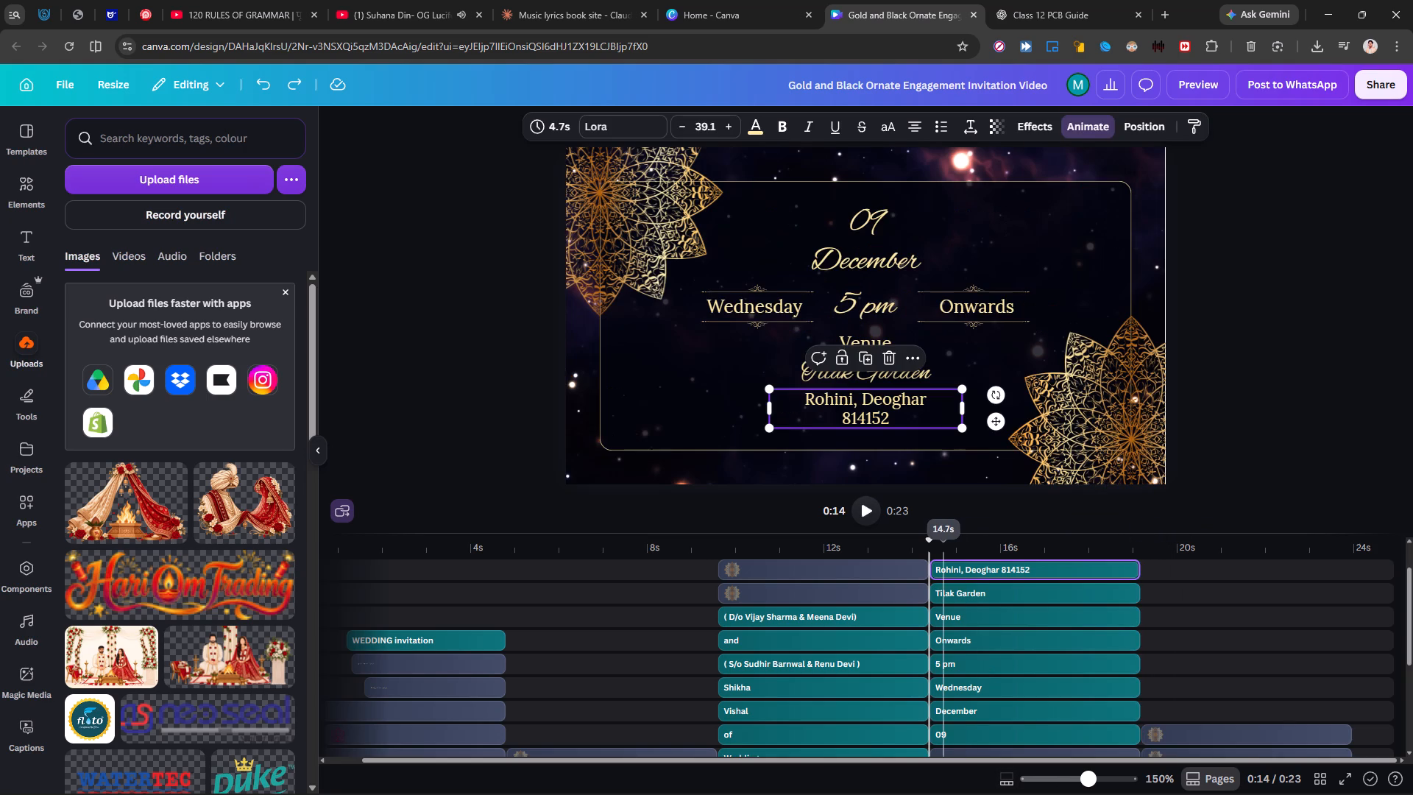
{"action": "left_click_drag", "start_coordinate": [918, 516], "coordinate": [915, 506]}
{"action": "left_click", "coordinate": [864, 537]}
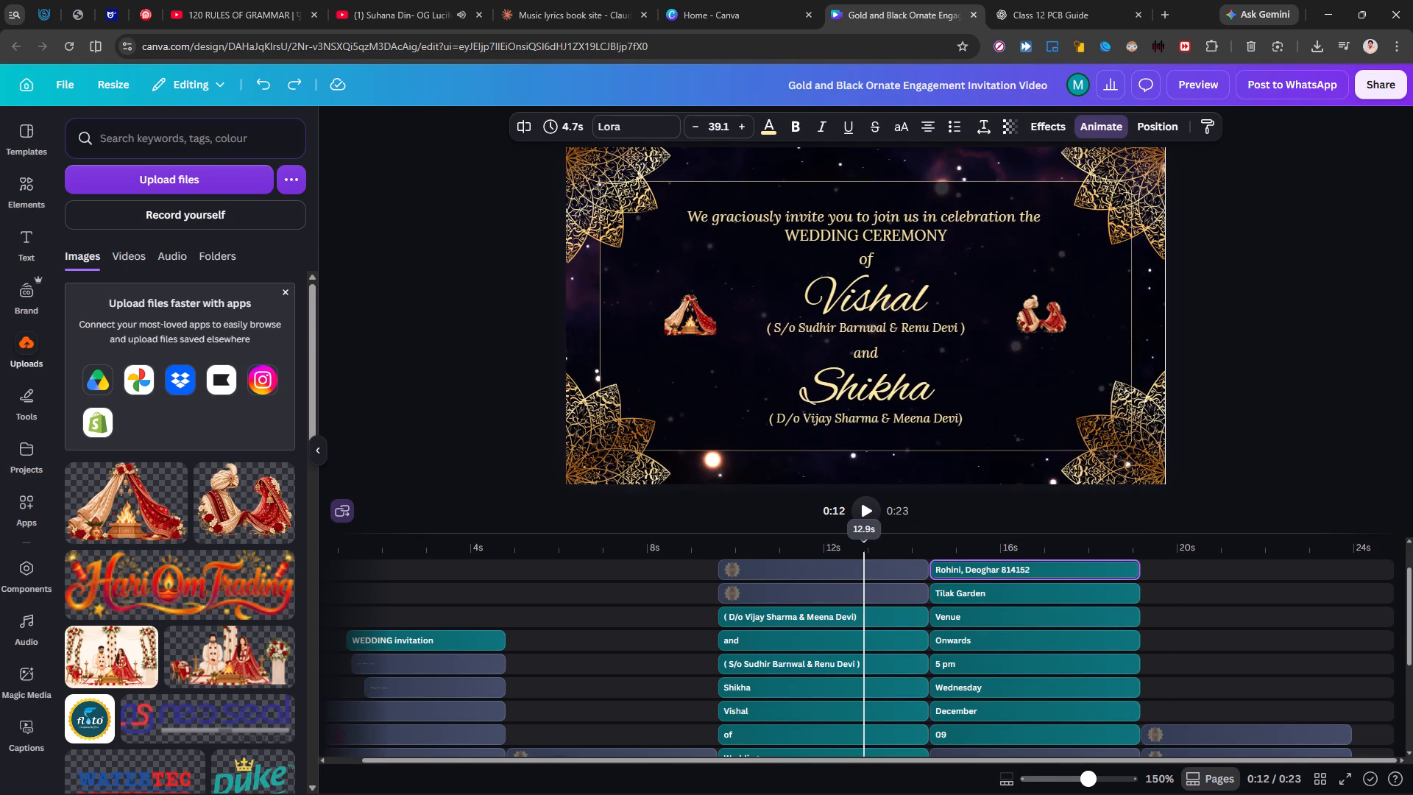
{"action": "left_click_drag", "start_coordinate": [818, 537], "coordinate": [746, 201]}
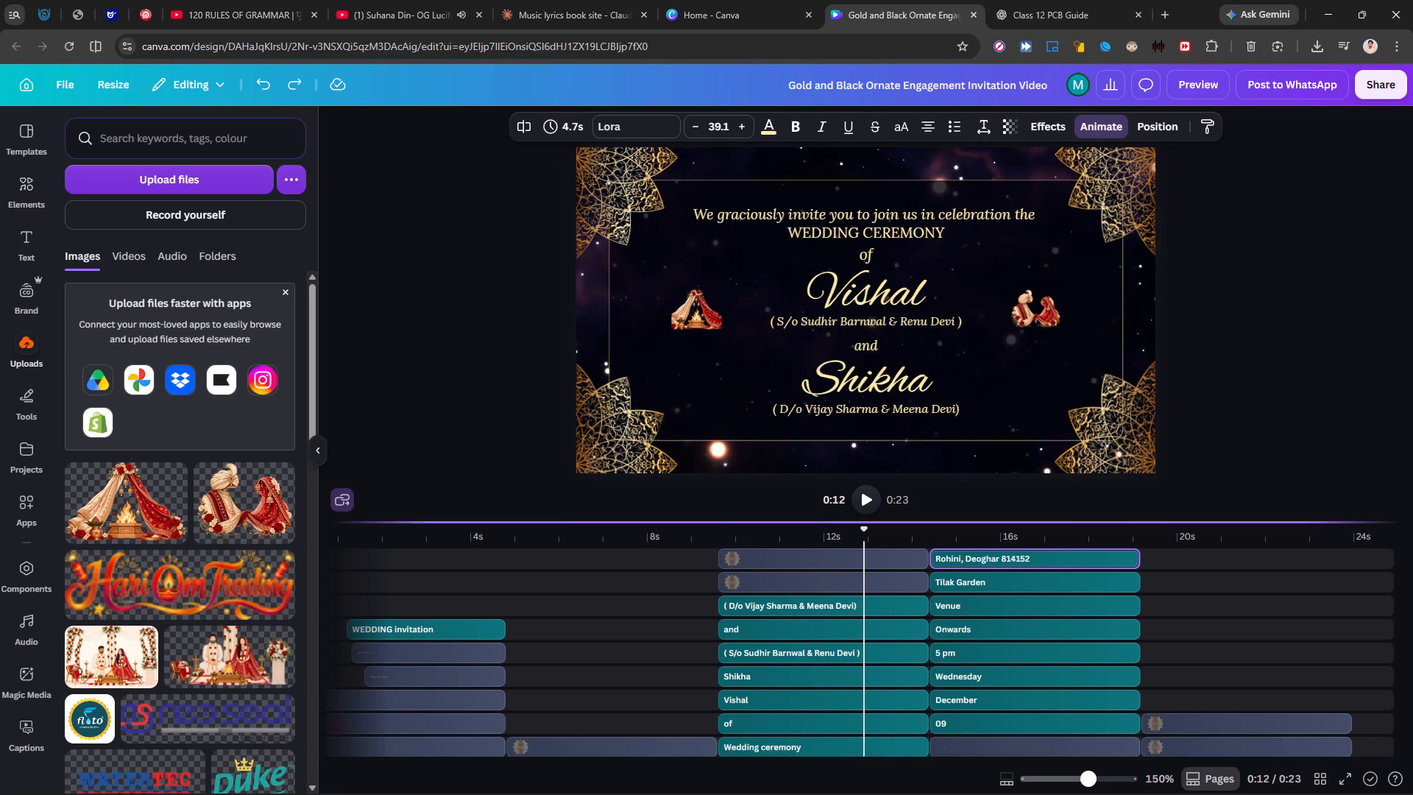
{"action": "left_click_drag", "start_coordinate": [746, 201], "coordinate": [745, 202]}
{"action": "left_click", "coordinate": [322, 143]}
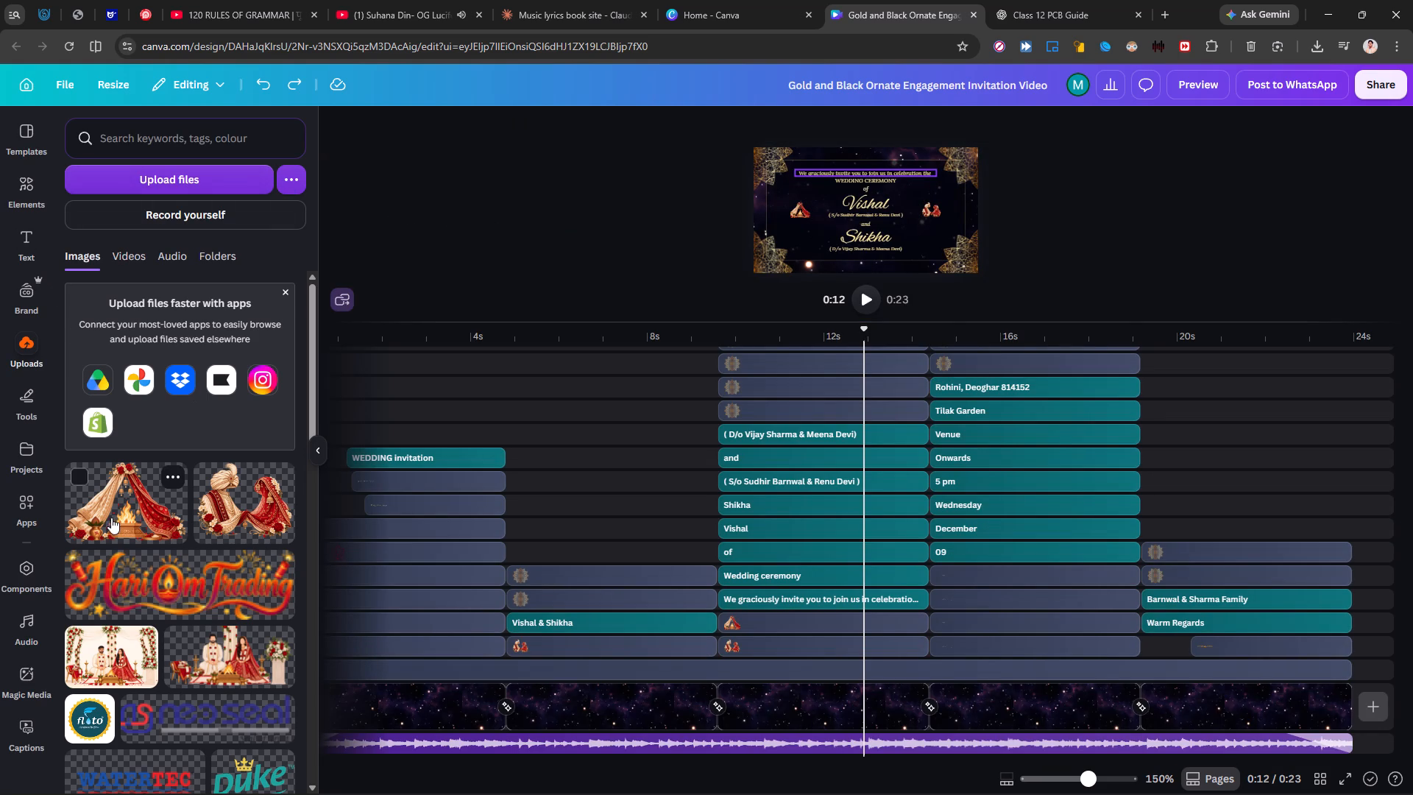
{"action": "left_click", "coordinate": [33, 347]}
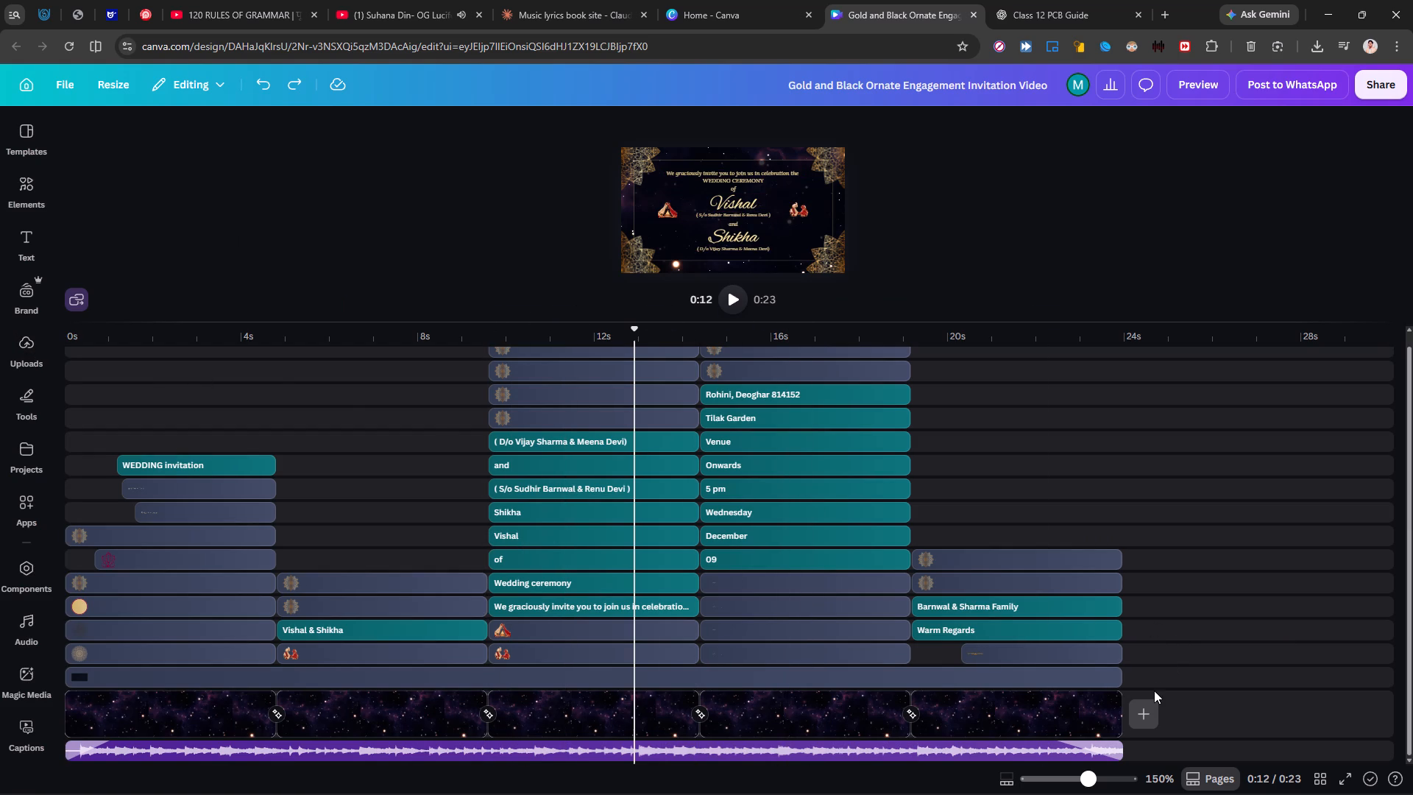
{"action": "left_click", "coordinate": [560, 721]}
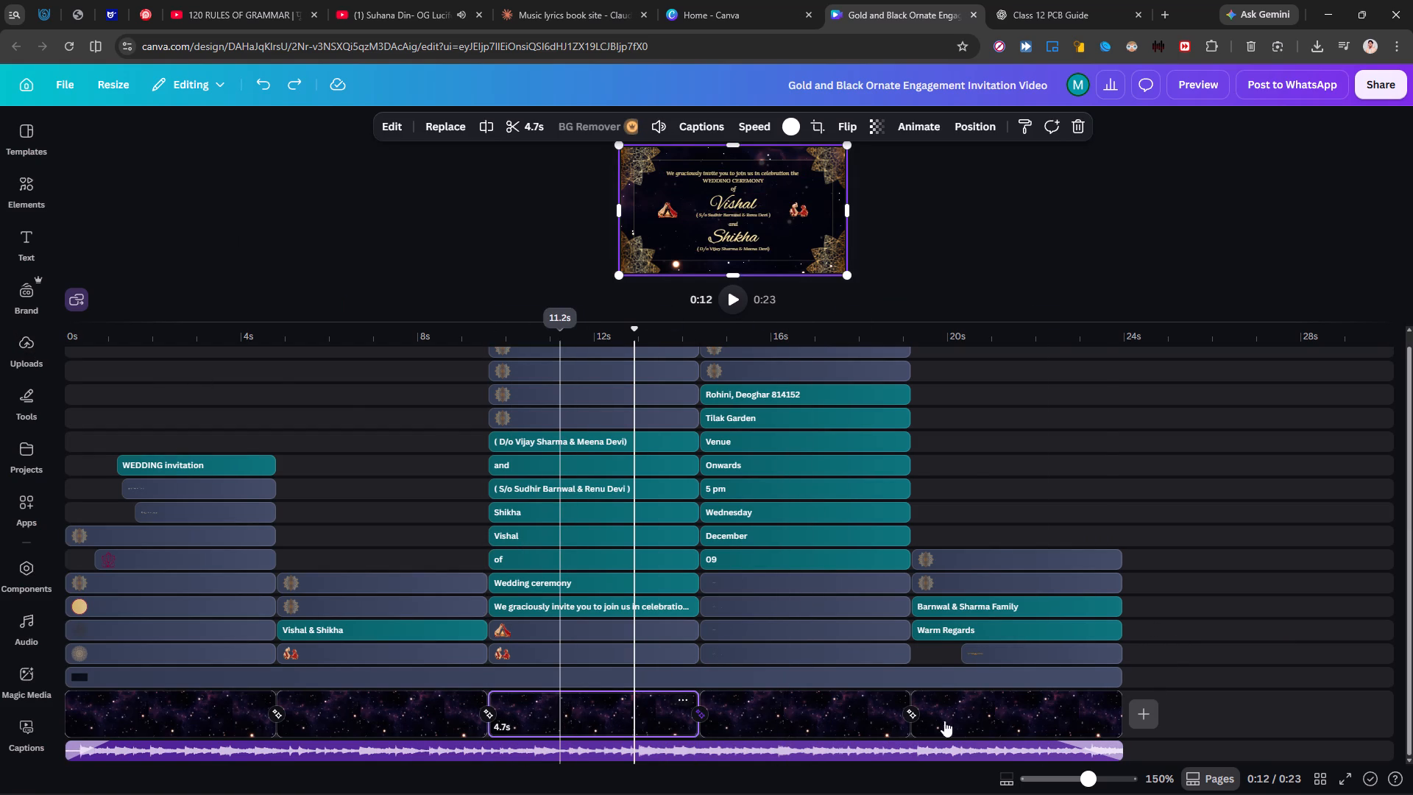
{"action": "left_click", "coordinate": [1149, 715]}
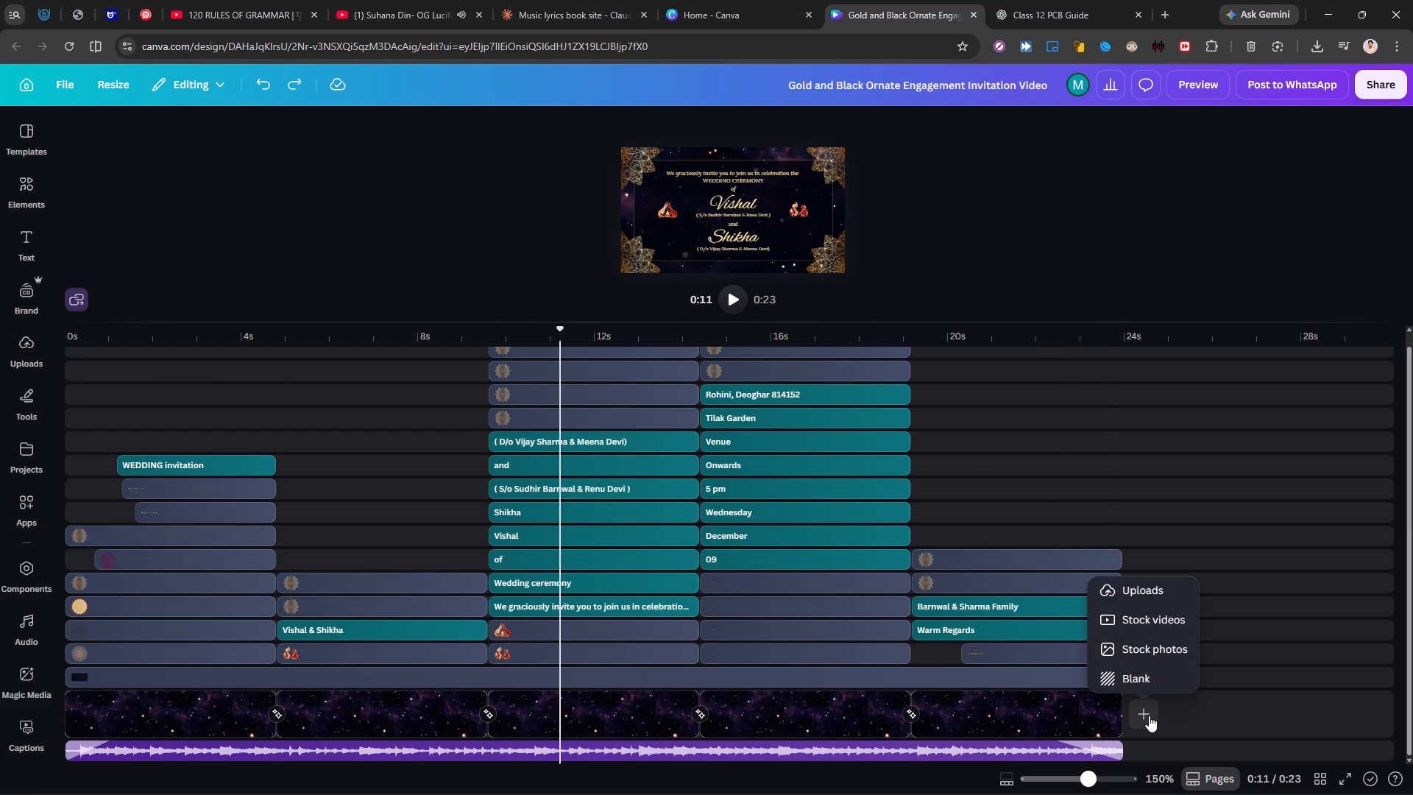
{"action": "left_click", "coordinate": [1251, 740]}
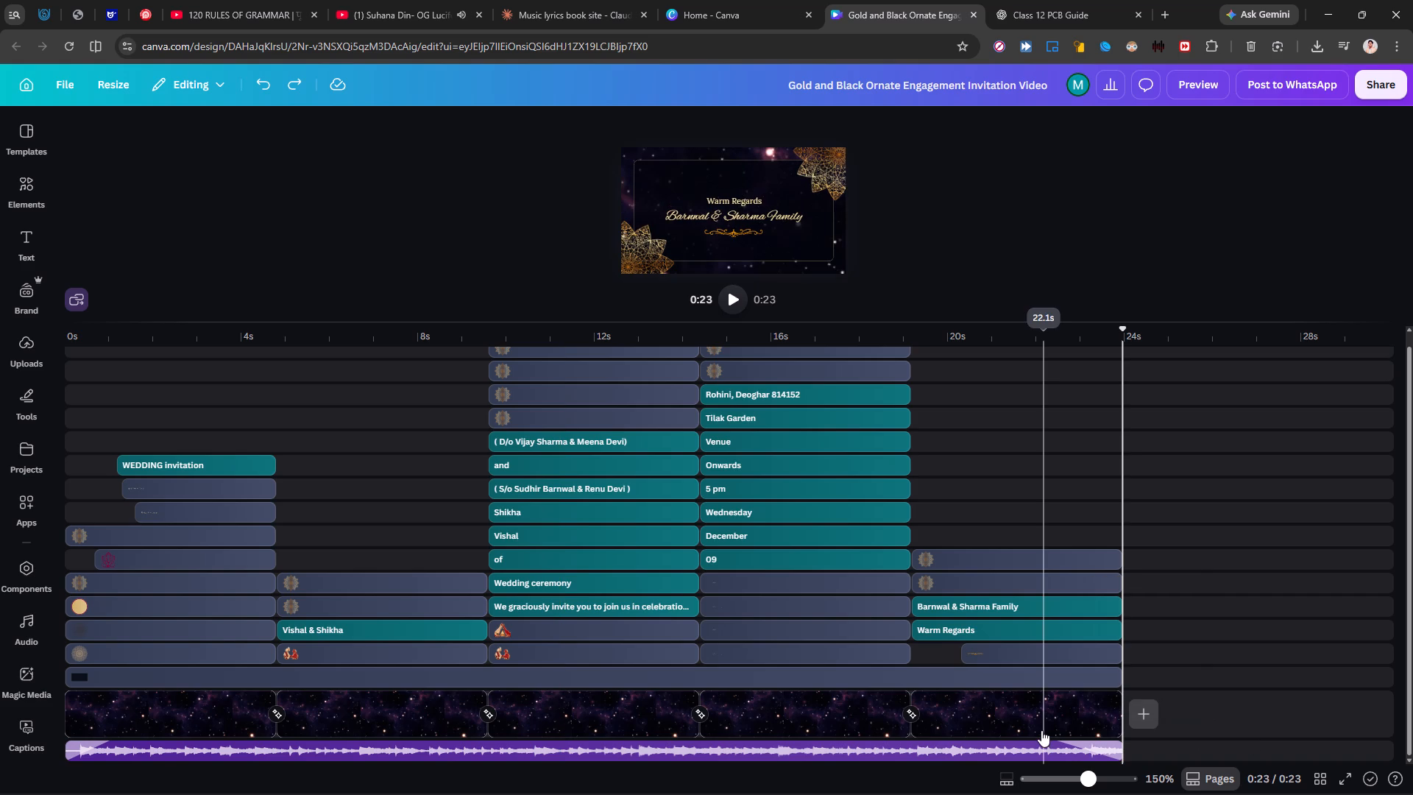
Copy the closing scene's starry background clip and paste it after the ceremony scene, at about 14.3 s.
{"action": "left_click", "coordinate": [1041, 730]}
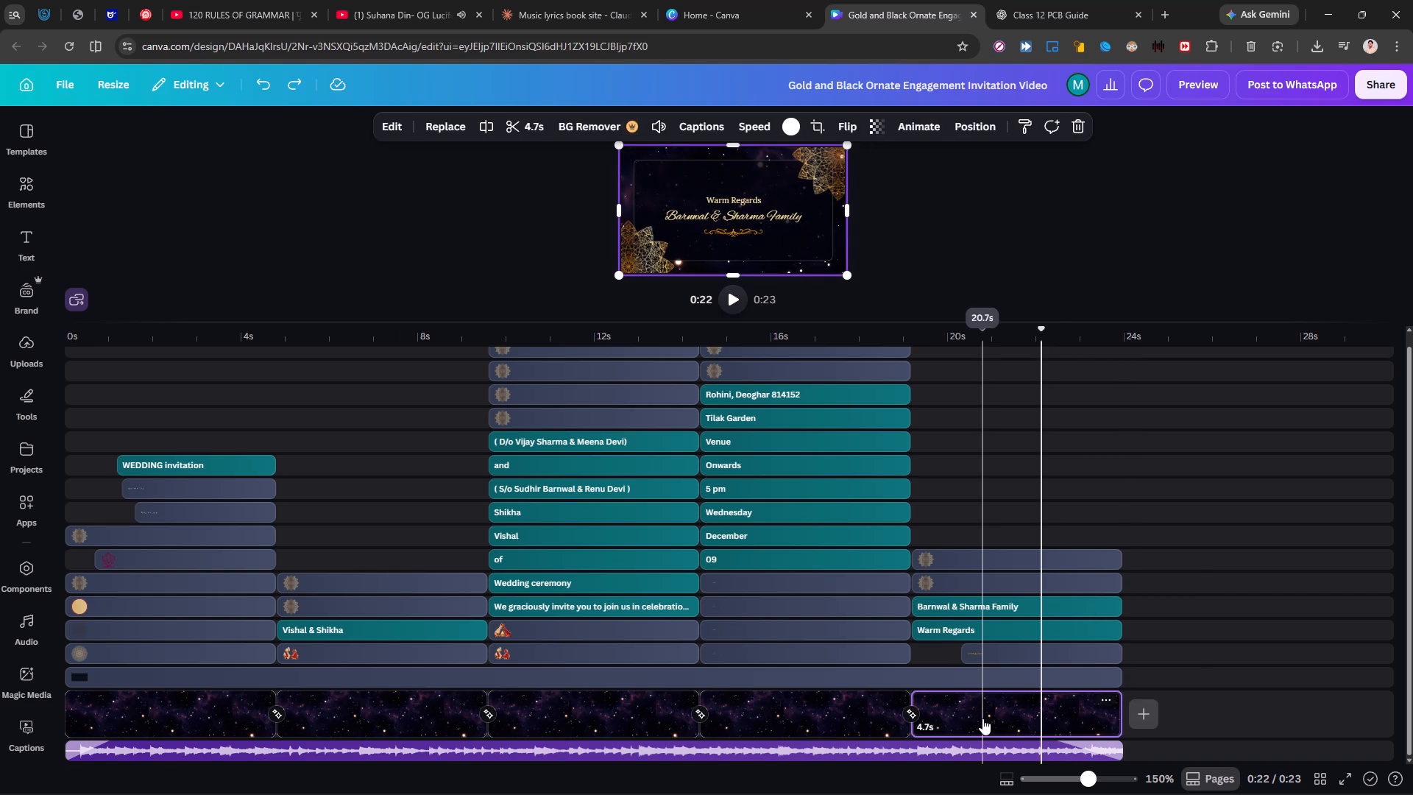
{"action": "key", "text": "ctrl+c"}
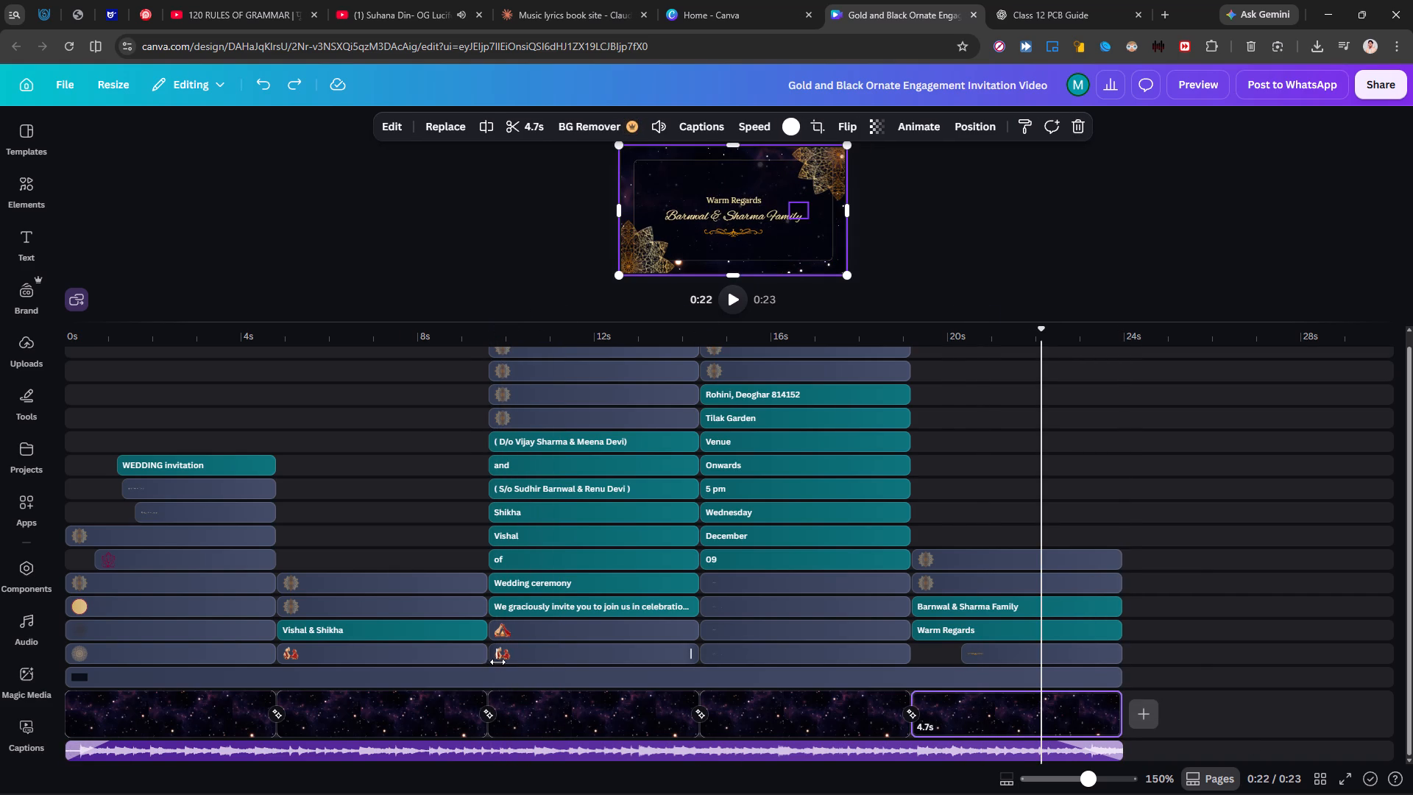
{"action": "left_click", "coordinate": [698, 641]}
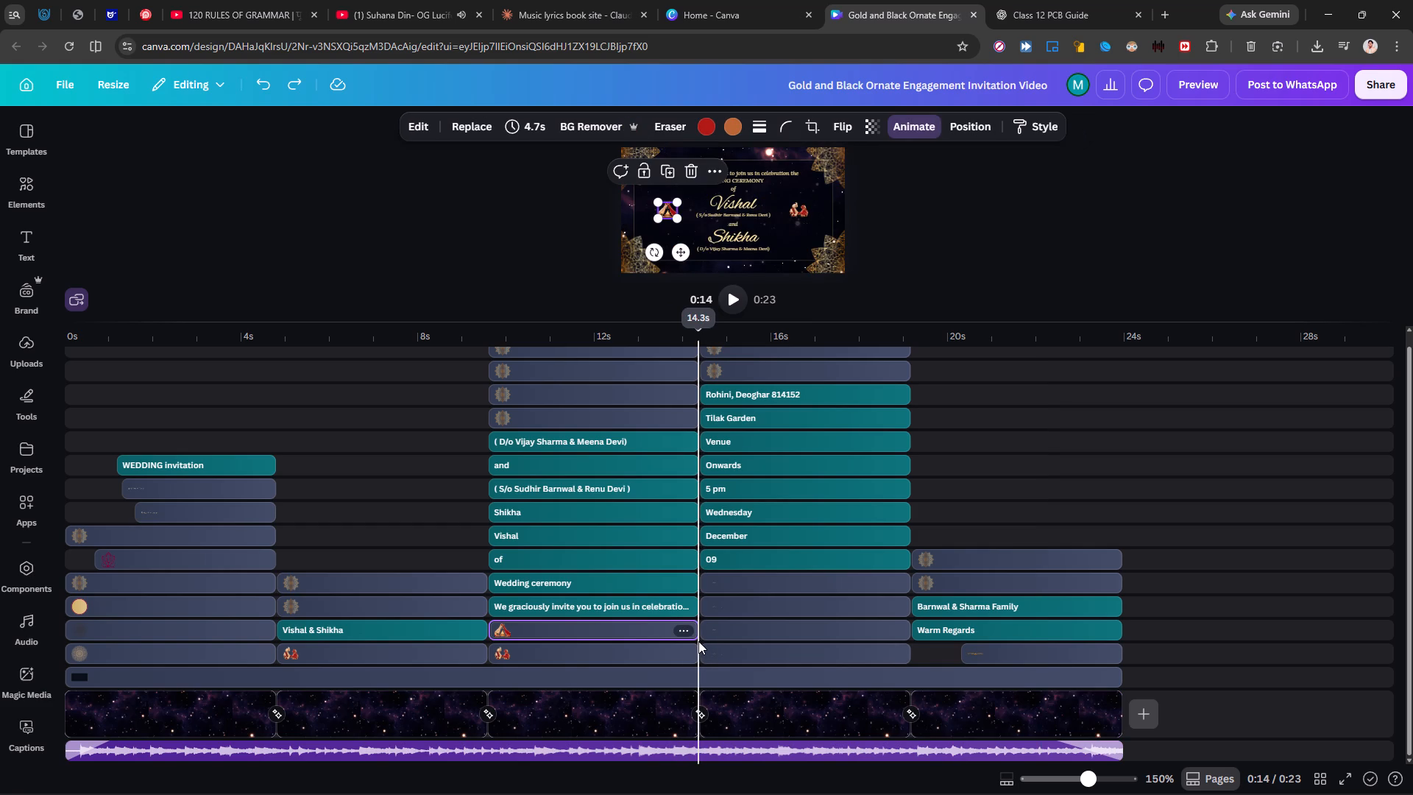
{"action": "key", "text": "ctrl+v"}
Examine the layer tracks around the inserted background clip and play the transition out of the ceremony scene.
{"action": "scroll", "coordinate": [698, 641], "scroll_direction": "up", "scroll_amount": 1}
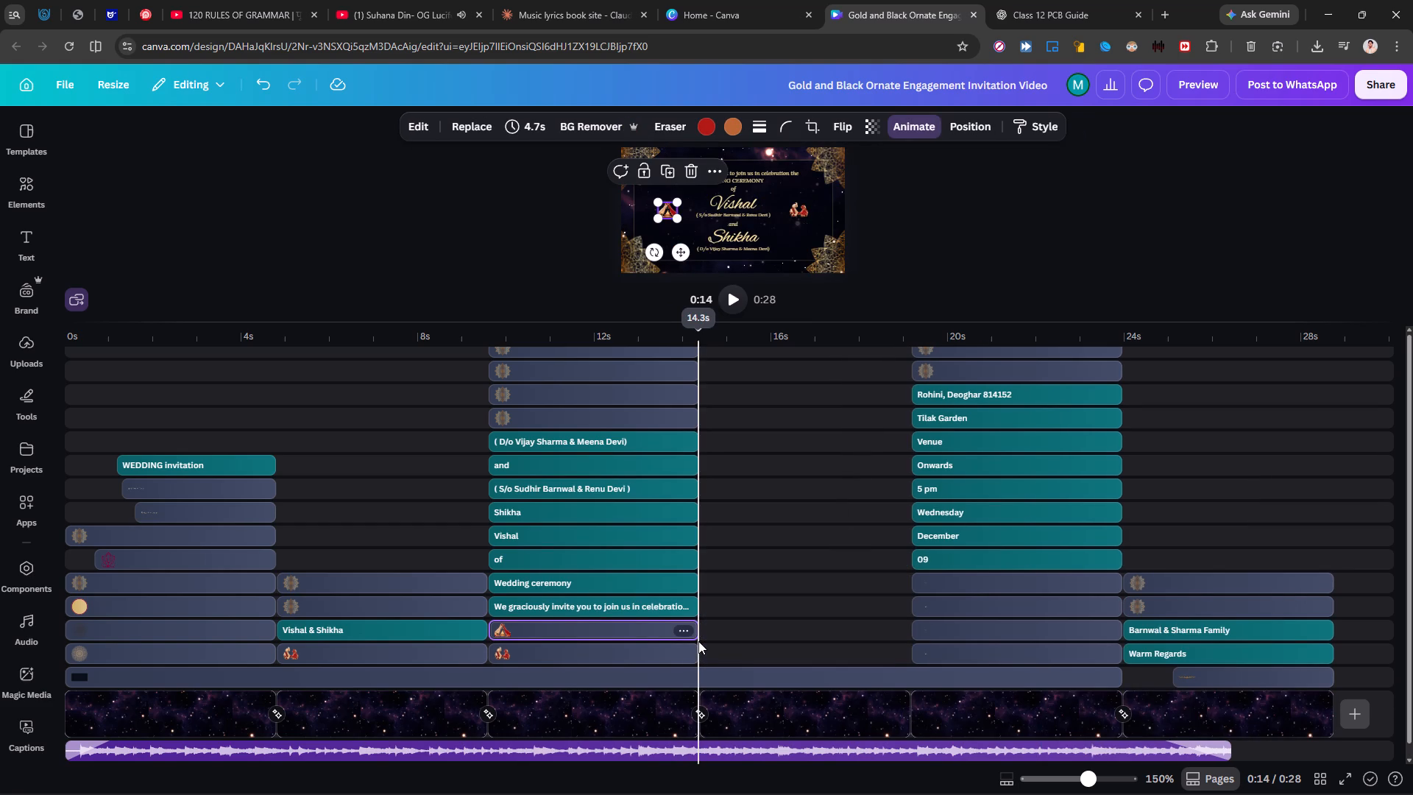
{"action": "scroll", "coordinate": [698, 641], "scroll_direction": "up", "scroll_amount": 3}
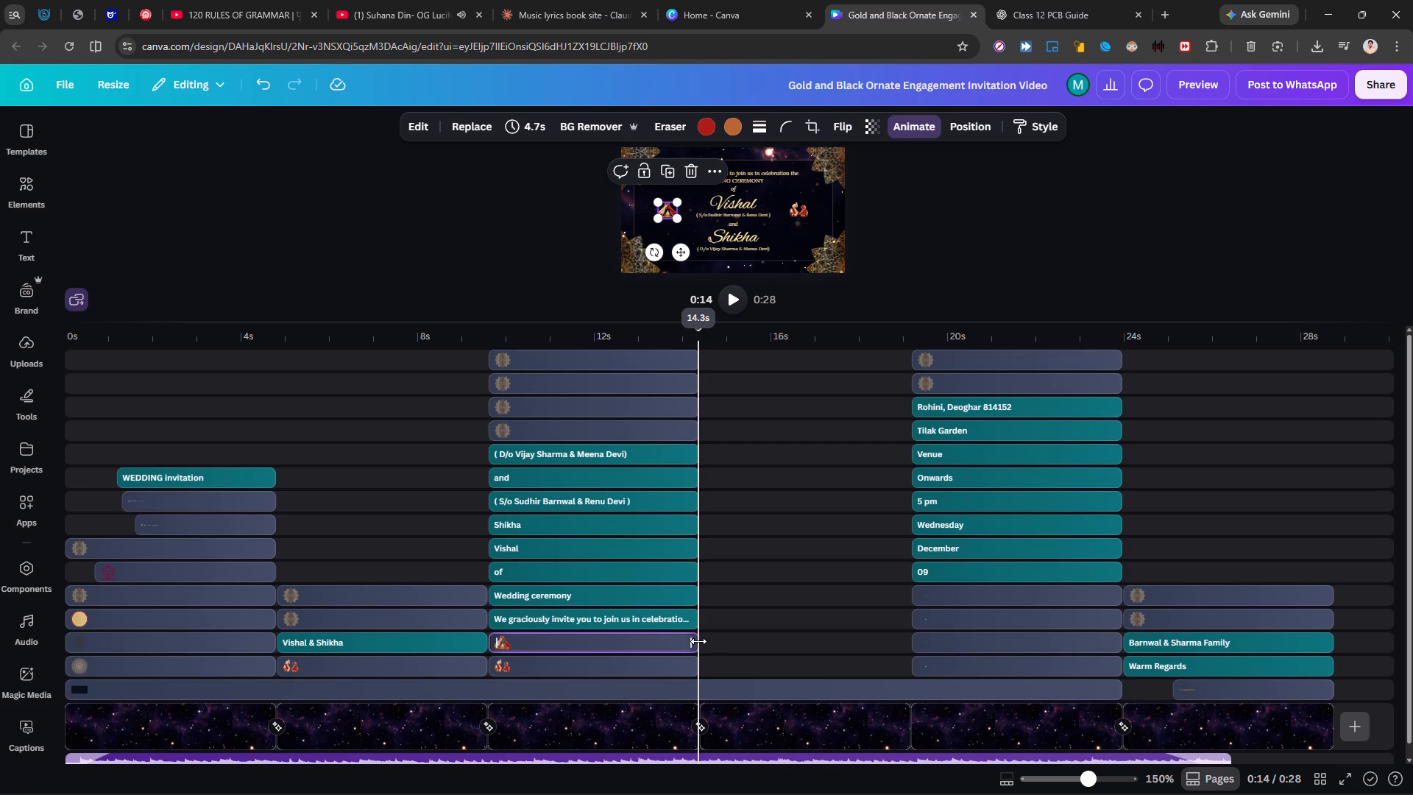
{"action": "scroll", "coordinate": [771, 535], "scroll_direction": "up", "scroll_amount": 1}
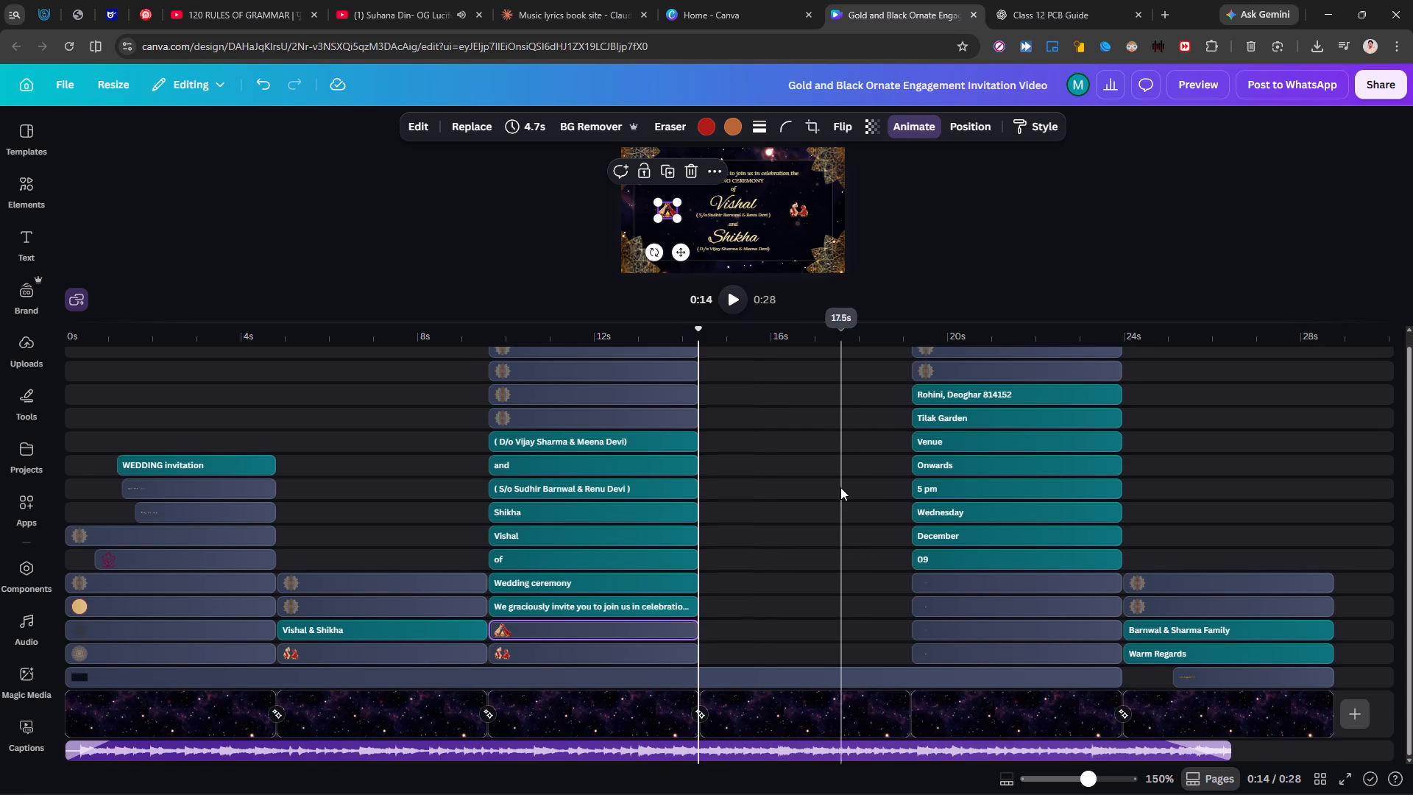
{"action": "scroll", "coordinate": [840, 487], "scroll_direction": "up", "scroll_amount": 5}
{"action": "left_click", "coordinate": [941, 372]}
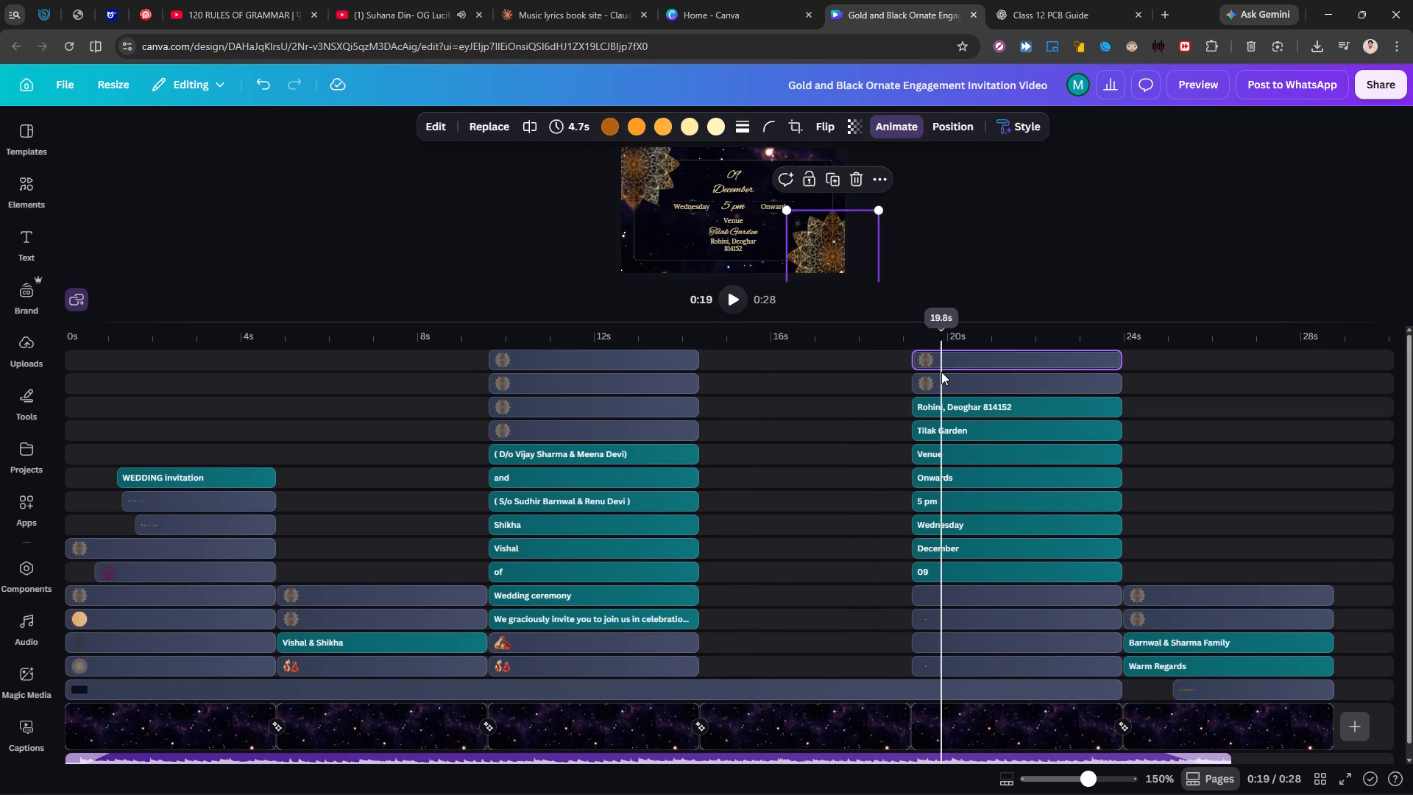
{"action": "left_click", "coordinate": [605, 414]}
{"action": "key", "text": "space"}
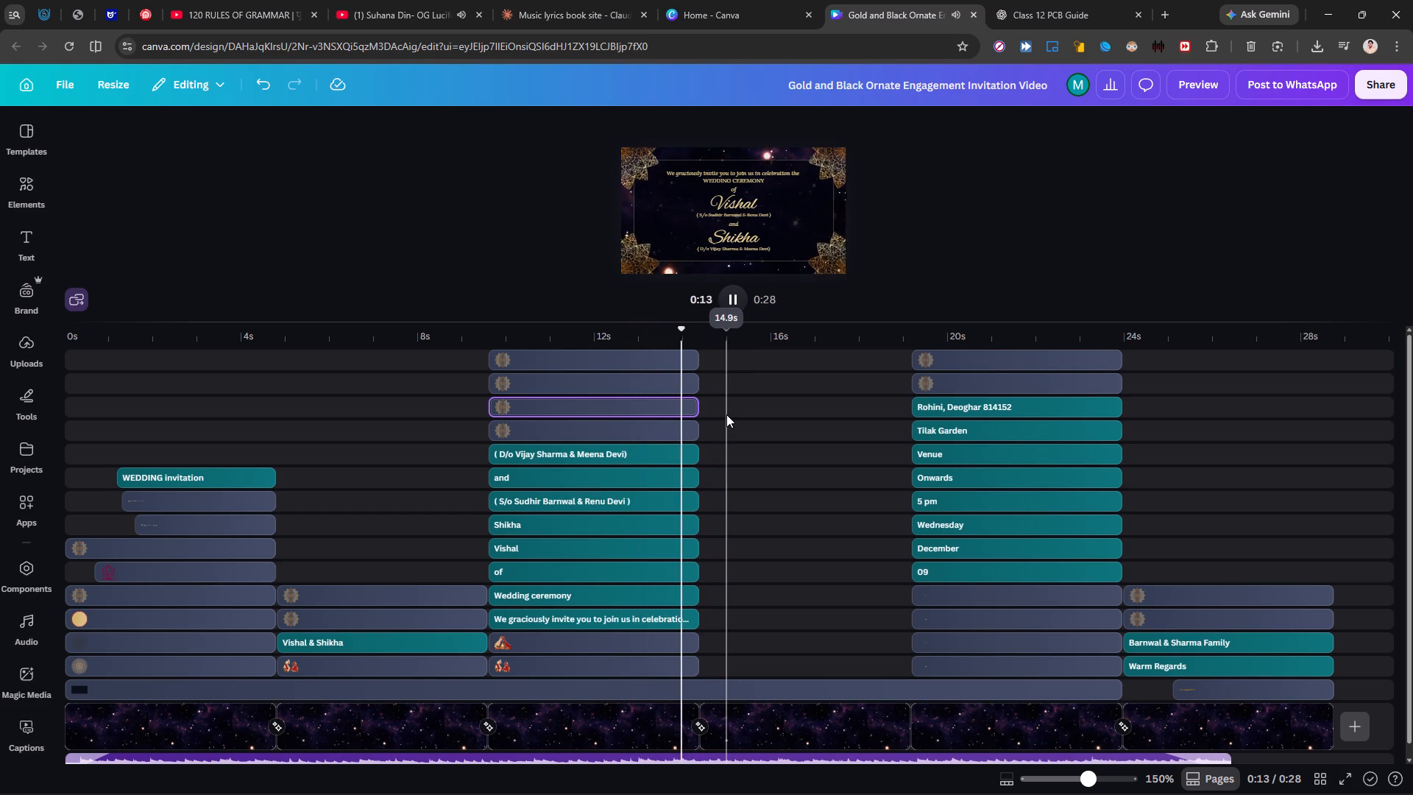
{"action": "key", "text": "space"}
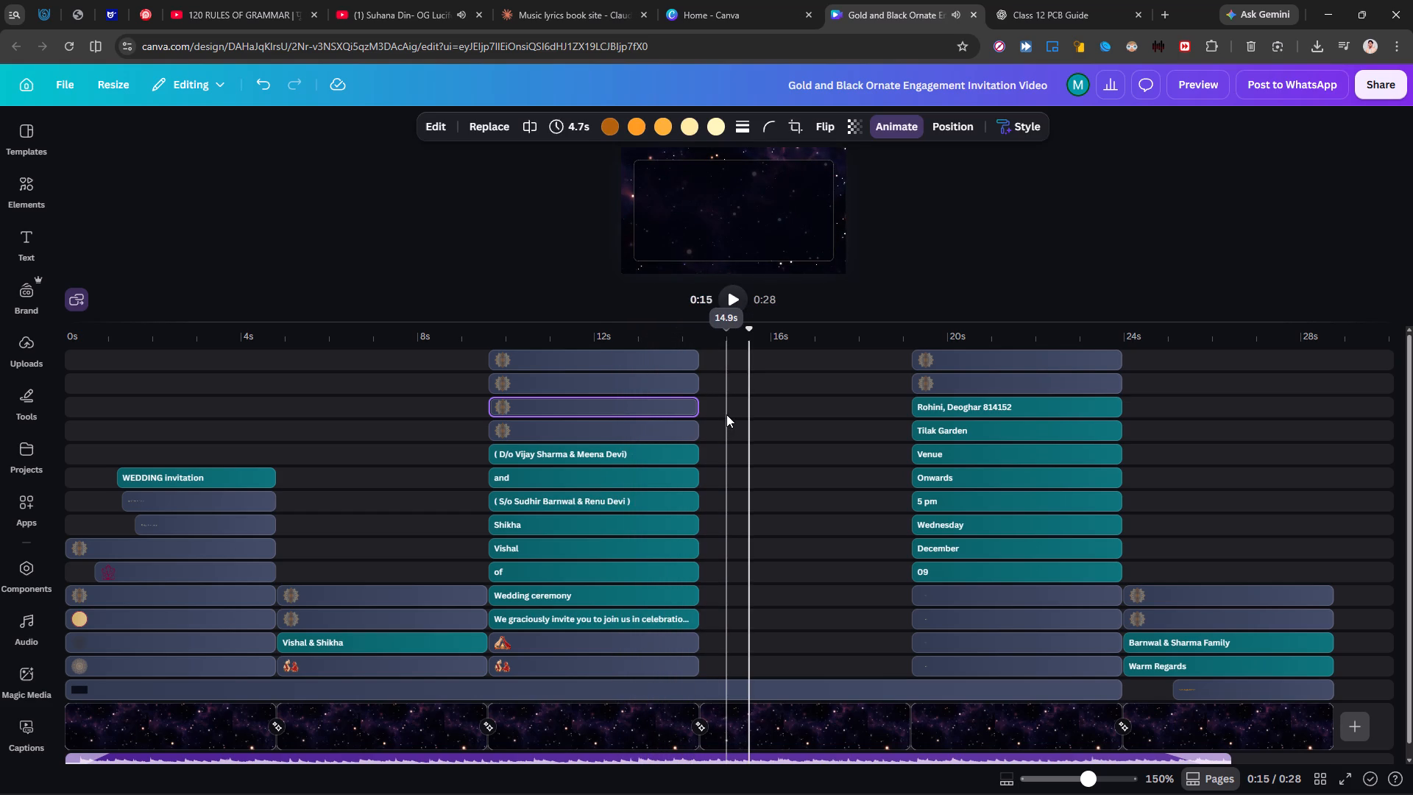
Copy the date-and-venue scene's two corner mandalas into the inserted scene, align them with its start, and play it back.
{"action": "left_click_drag", "start_coordinate": [894, 358], "coordinate": [937, 372]}
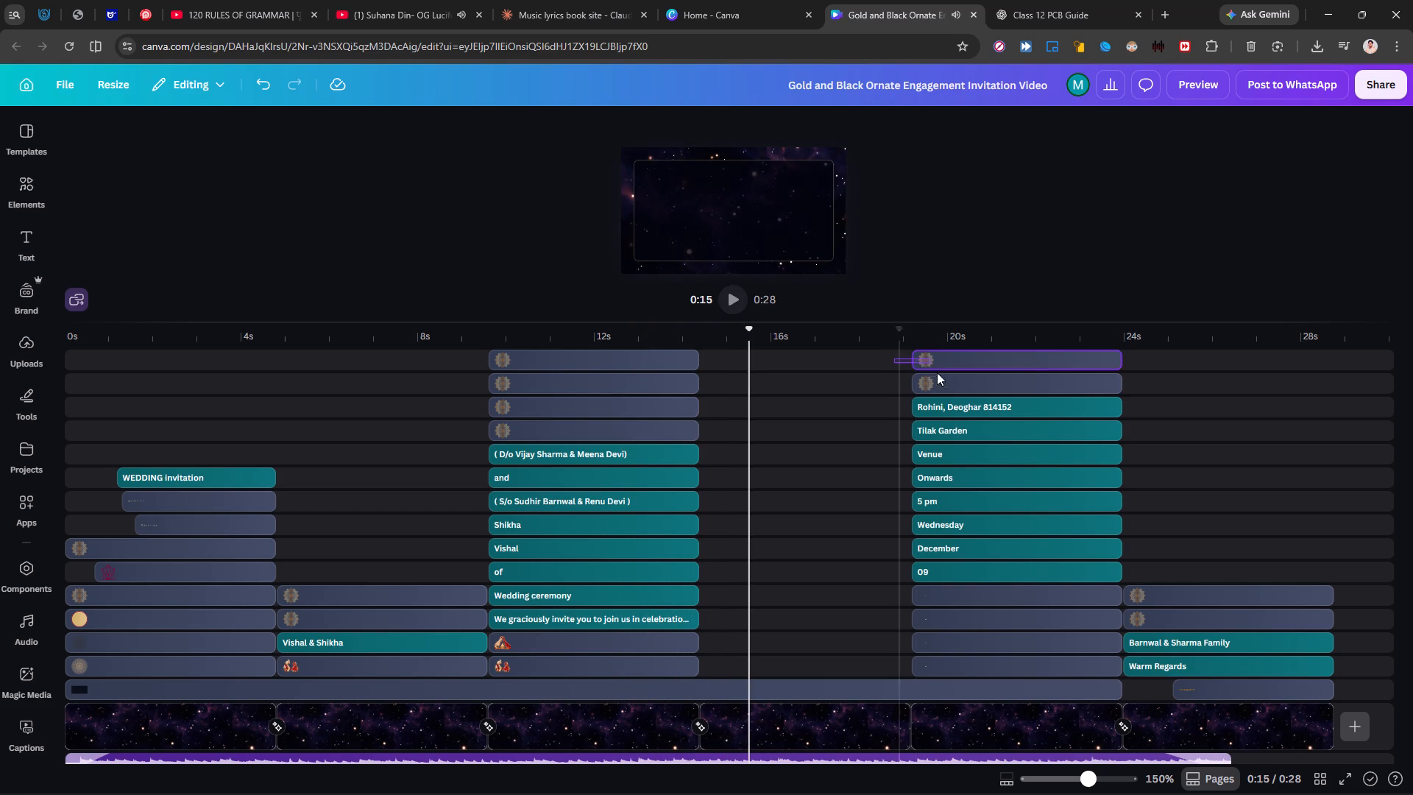
{"action": "left_click_drag", "start_coordinate": [937, 372], "coordinate": [939, 386]}
{"action": "key", "text": "ctrl+c"}
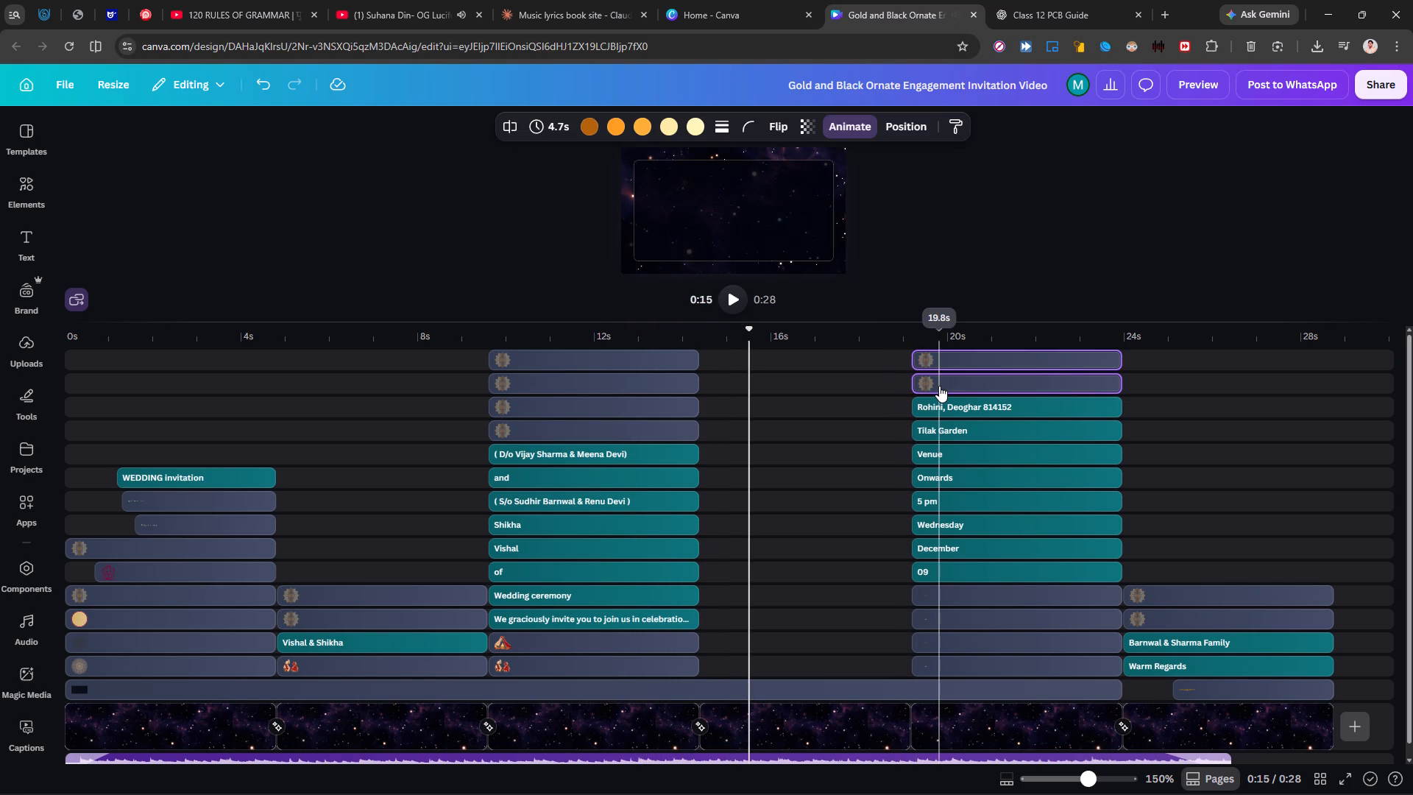
{"action": "left_click", "coordinate": [728, 356]}
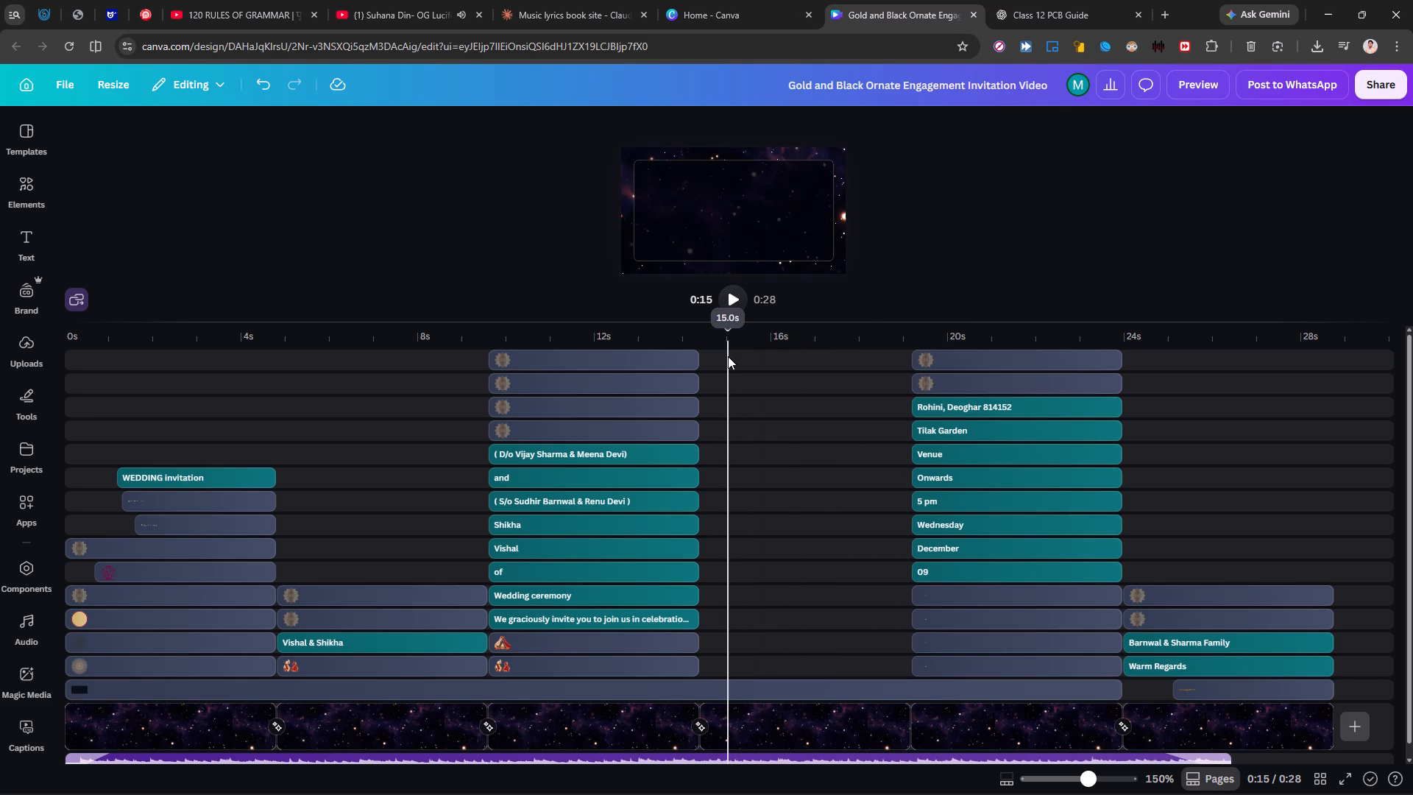
{"action": "left_click", "coordinate": [712, 358]}
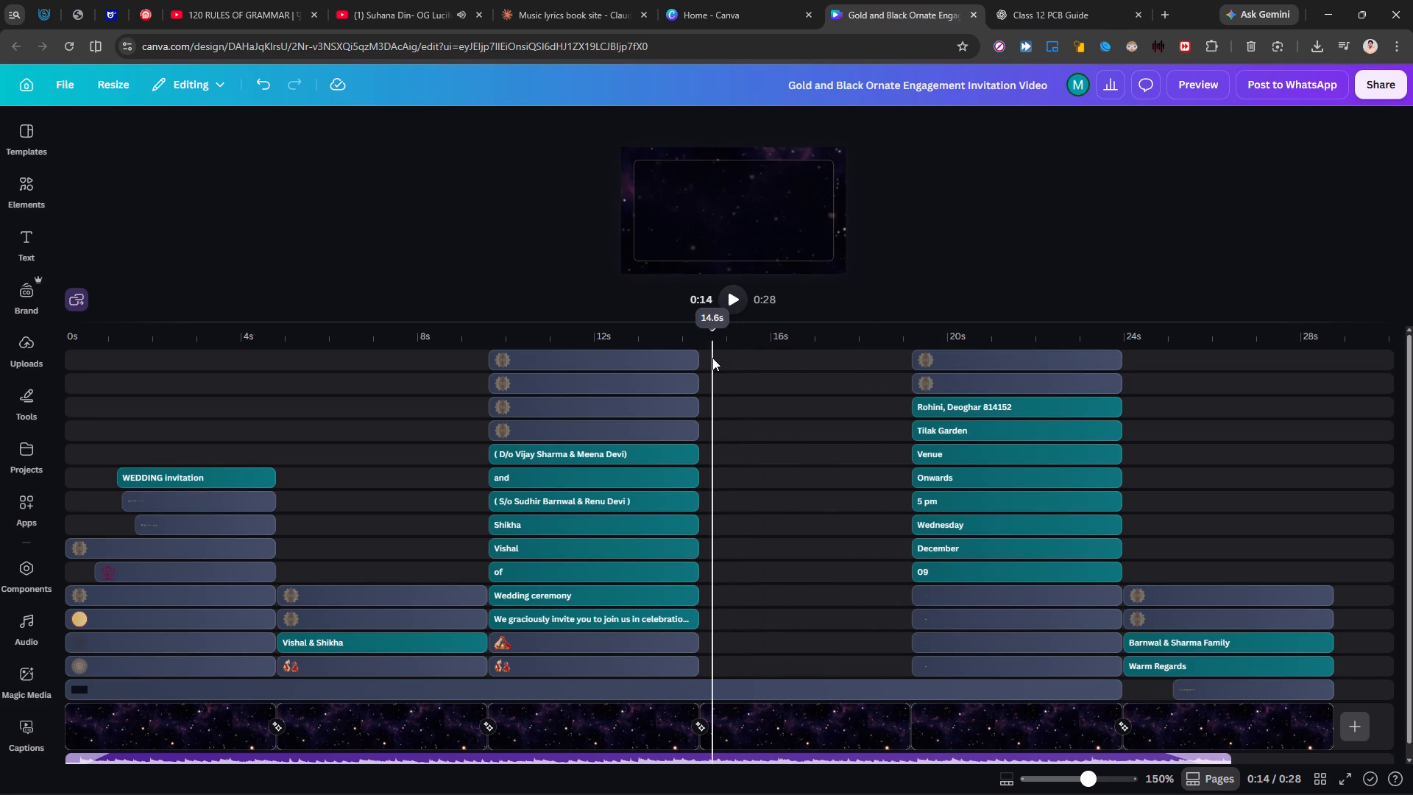
{"action": "key", "text": "ctrl+v"}
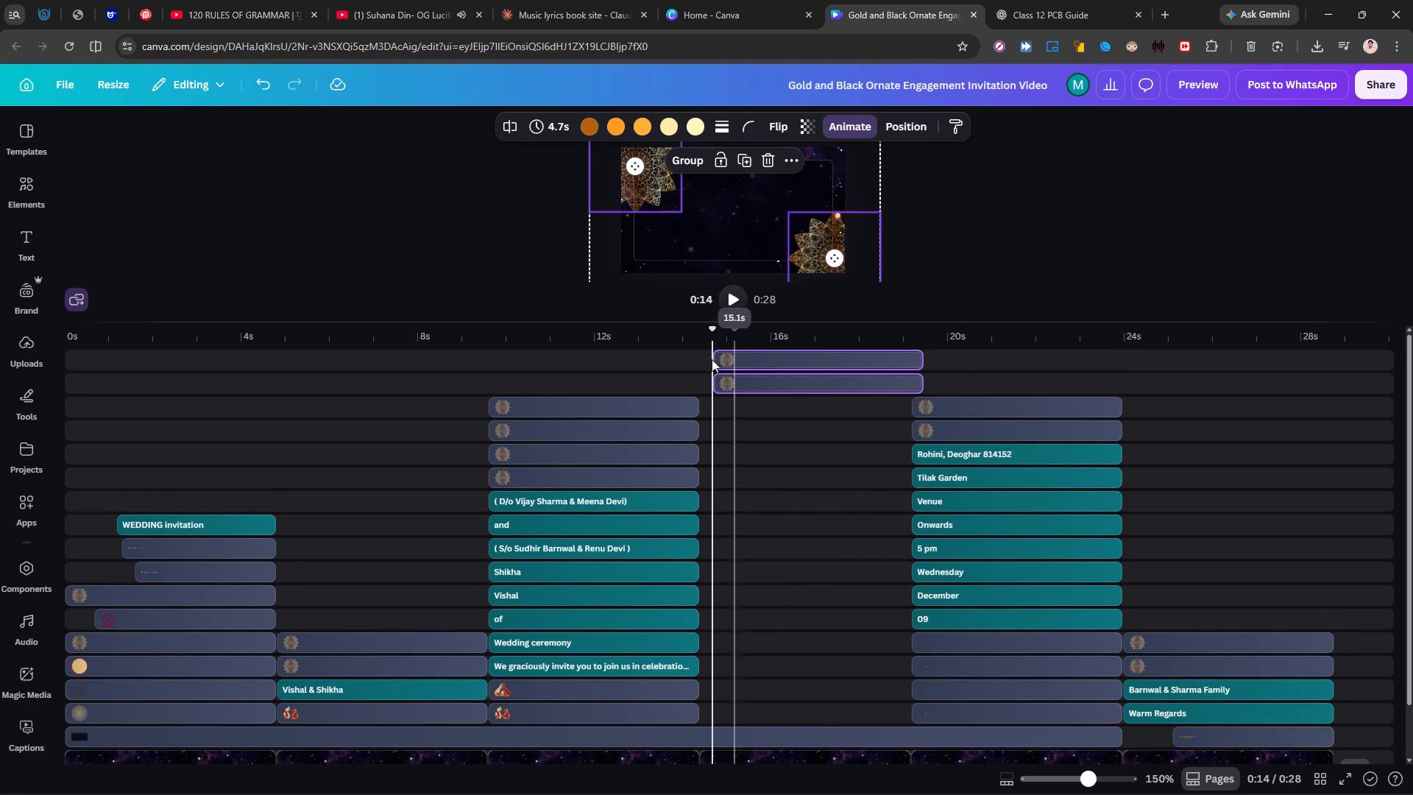
{"action": "left_click_drag", "start_coordinate": [748, 360], "coordinate": [734, 417]}
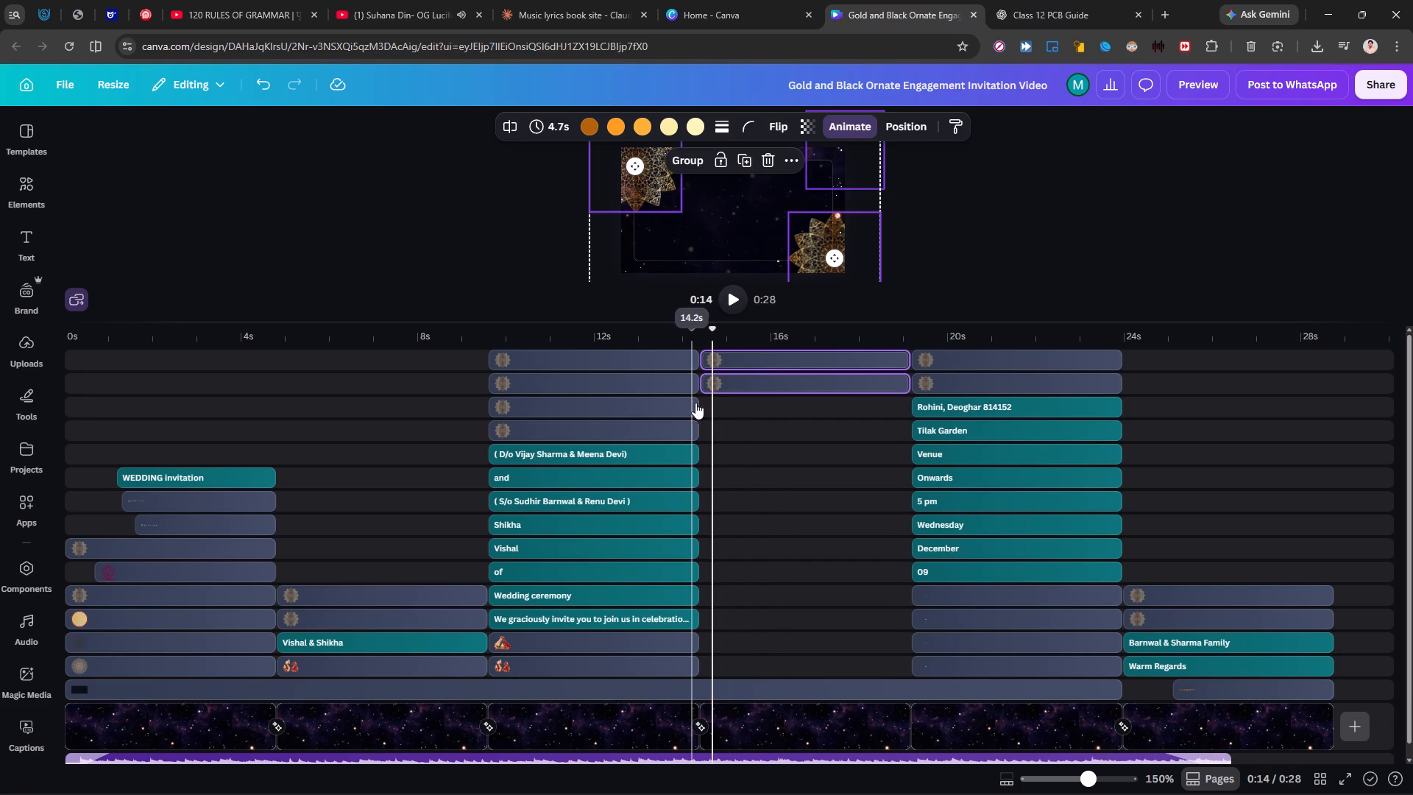
{"action": "left_click", "coordinate": [701, 405]}
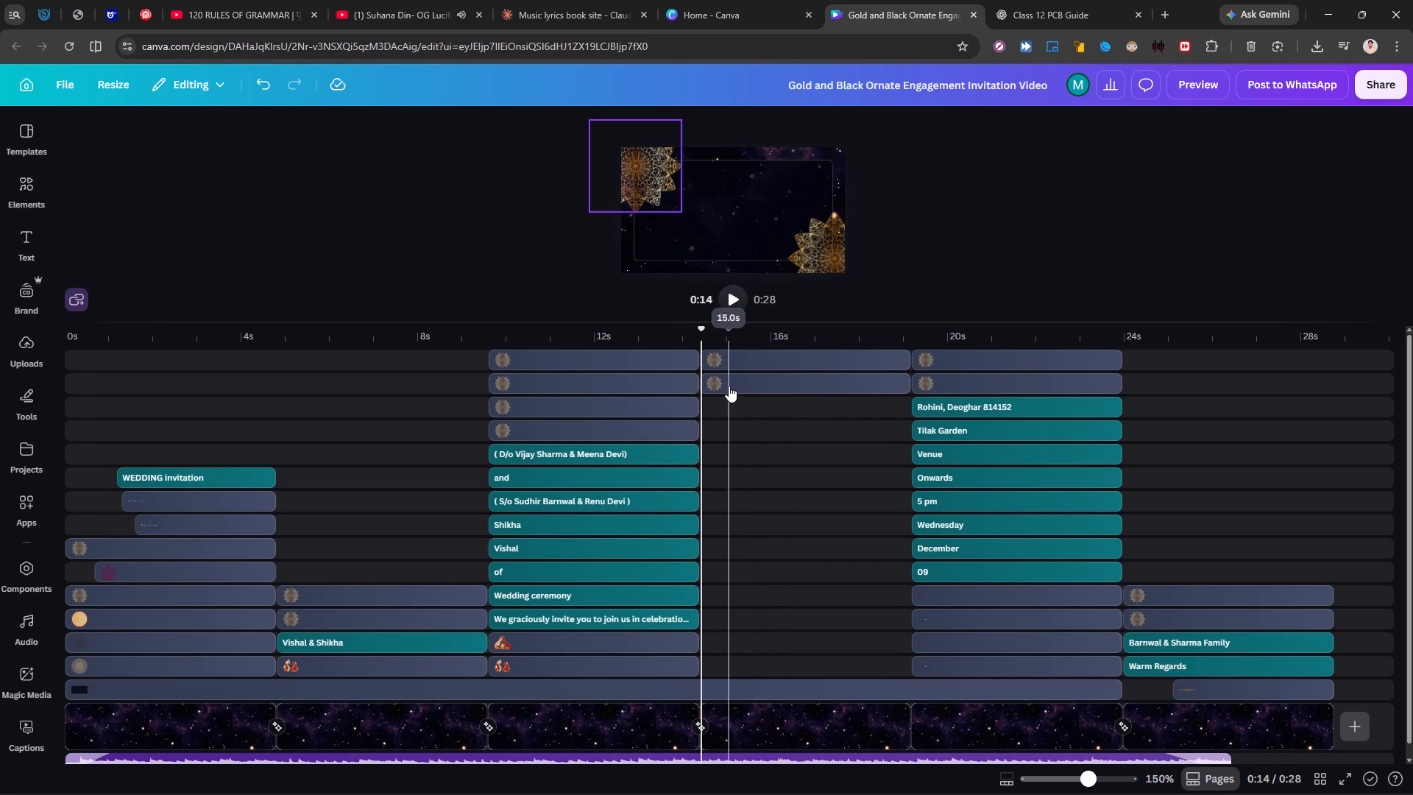
{"action": "left_click", "coordinate": [735, 298]}
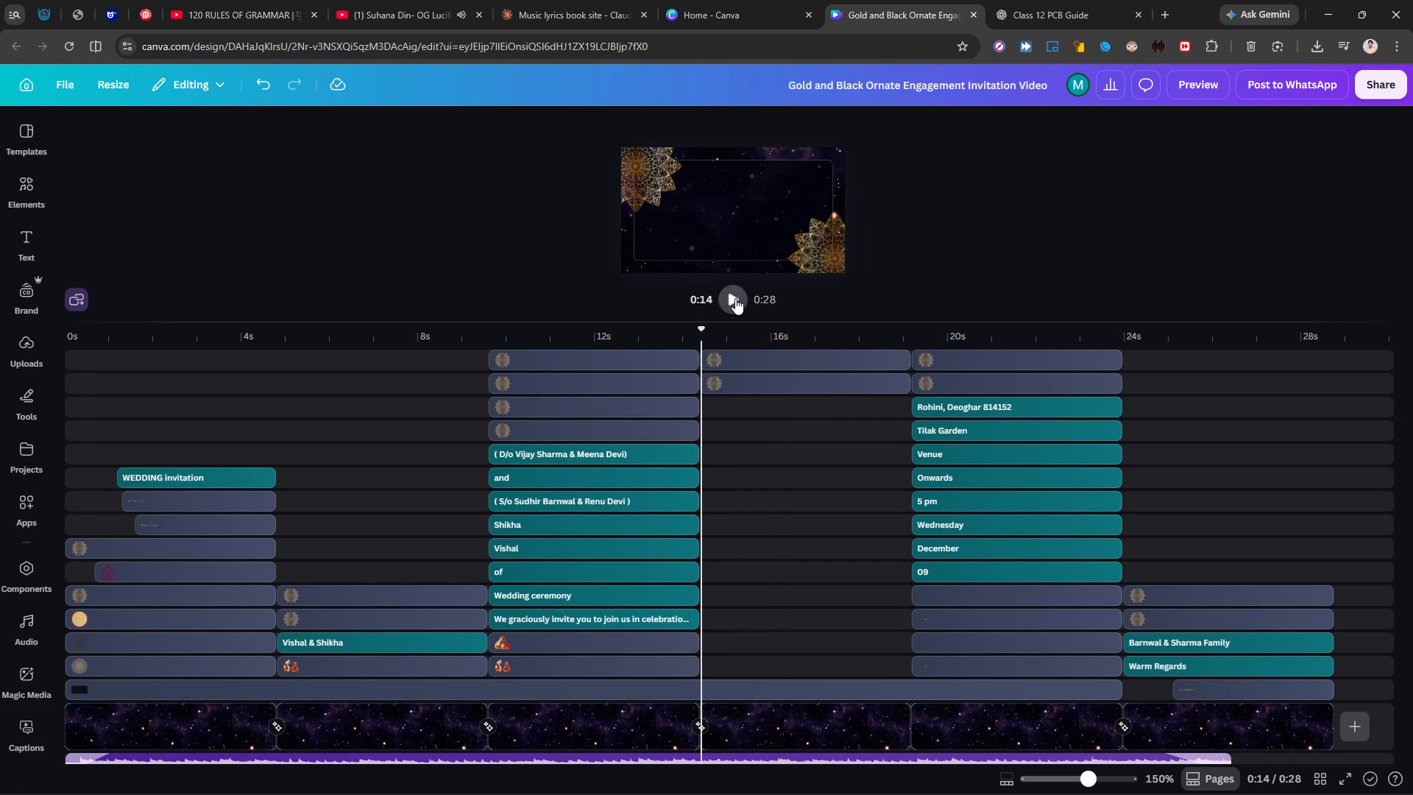
{"action": "left_click", "coordinate": [735, 298]}
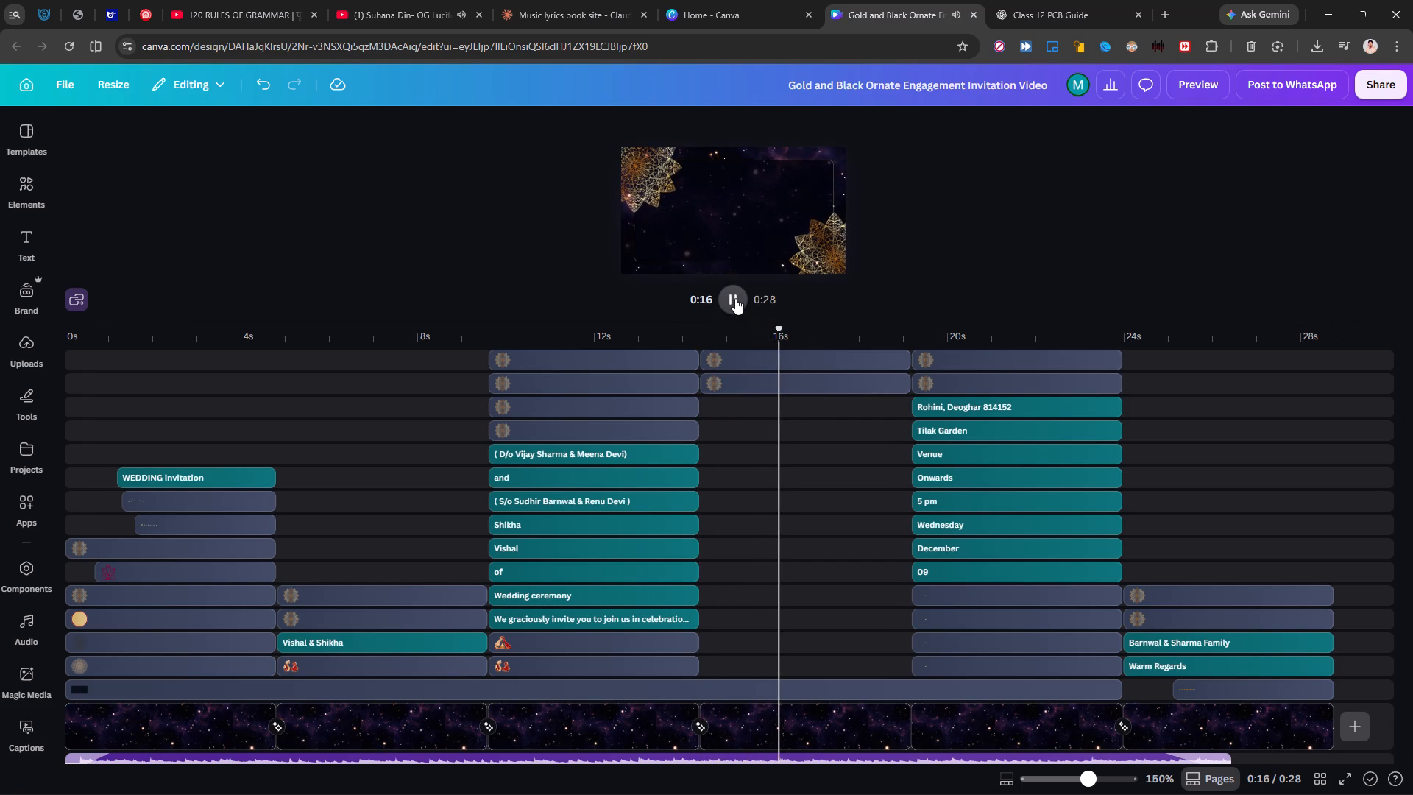
Copy the date-and-venue scene's eight text layers, from the date number to the venue address.
{"action": "left_click", "coordinate": [937, 439]}
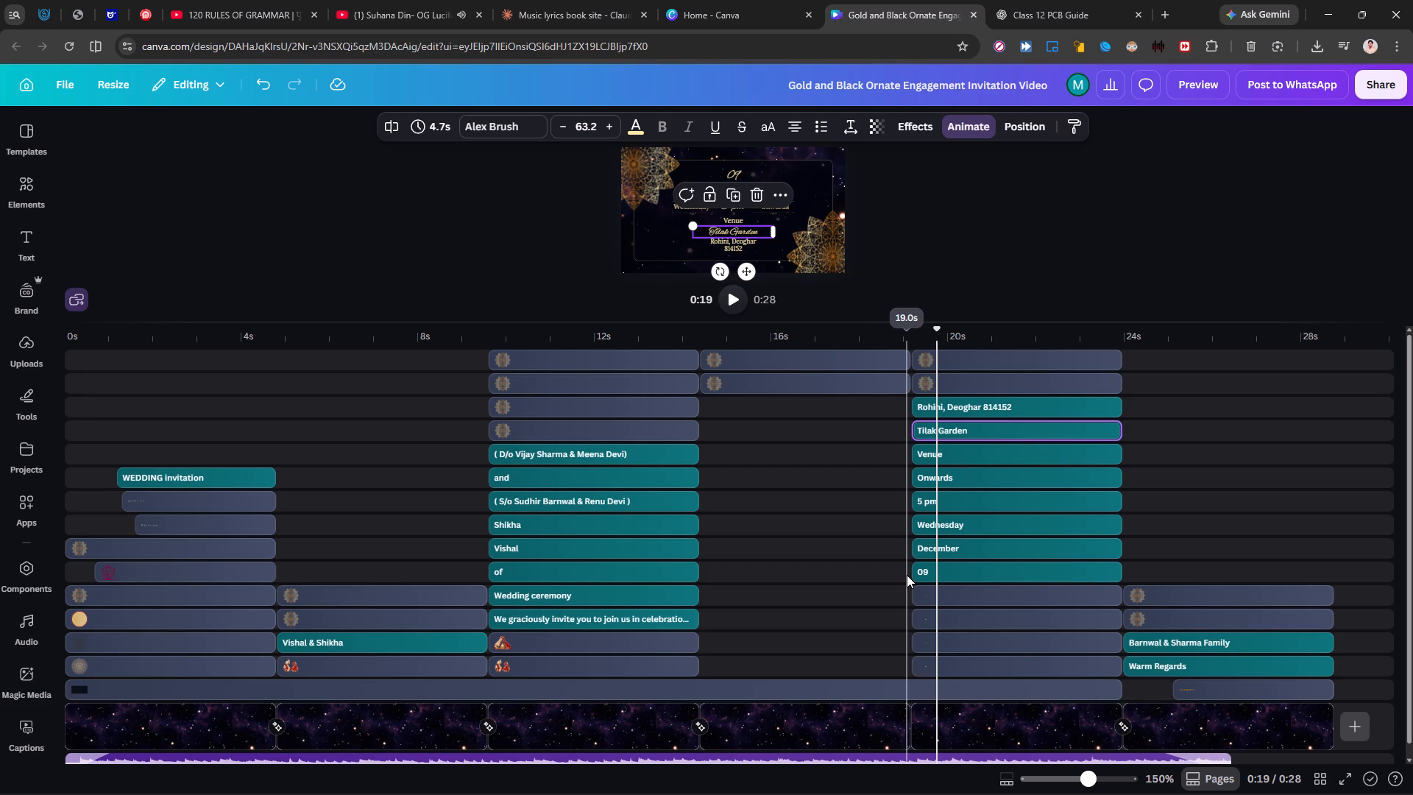
{"action": "left_click_drag", "start_coordinate": [907, 575], "coordinate": [948, 393]}
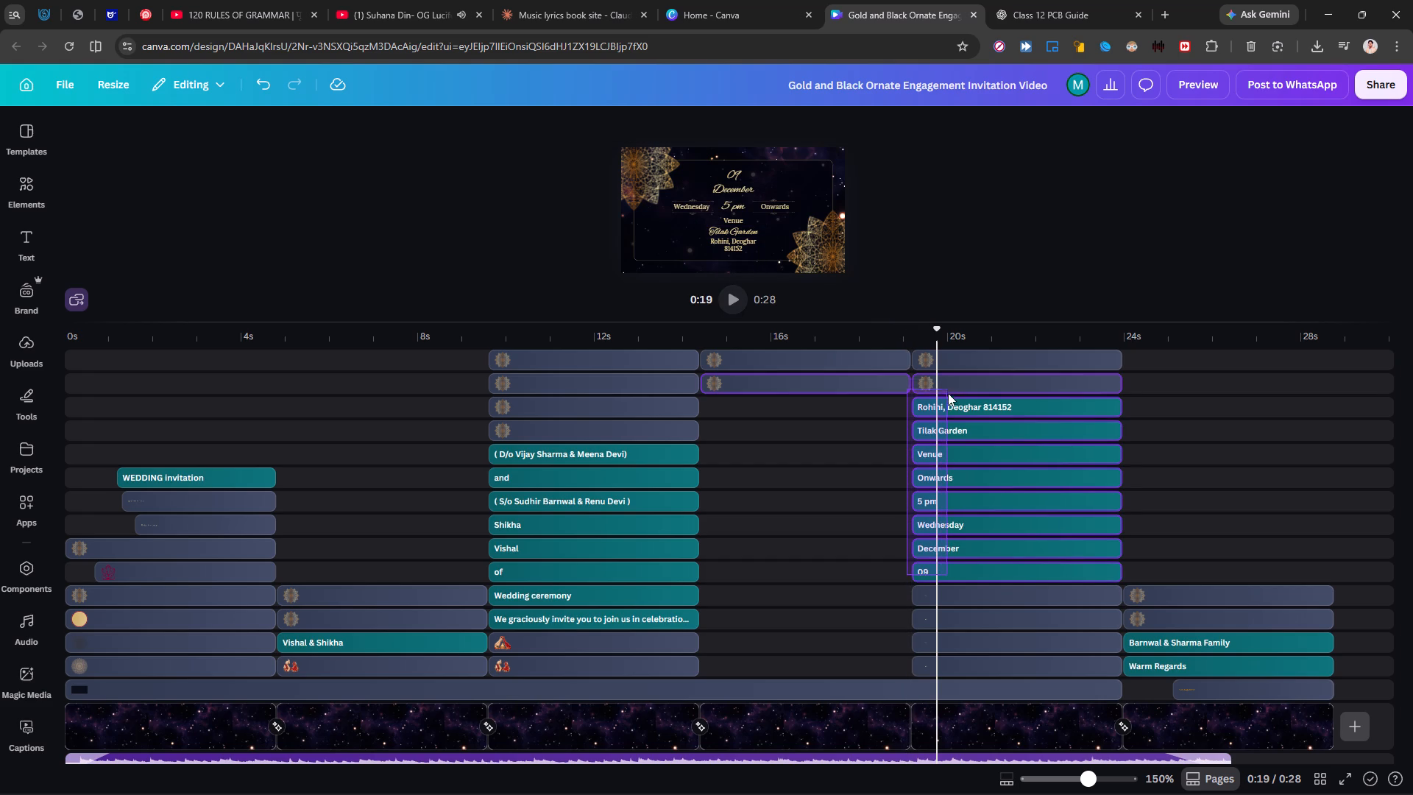
{"action": "left_click_drag", "start_coordinate": [948, 393], "coordinate": [950, 405]}
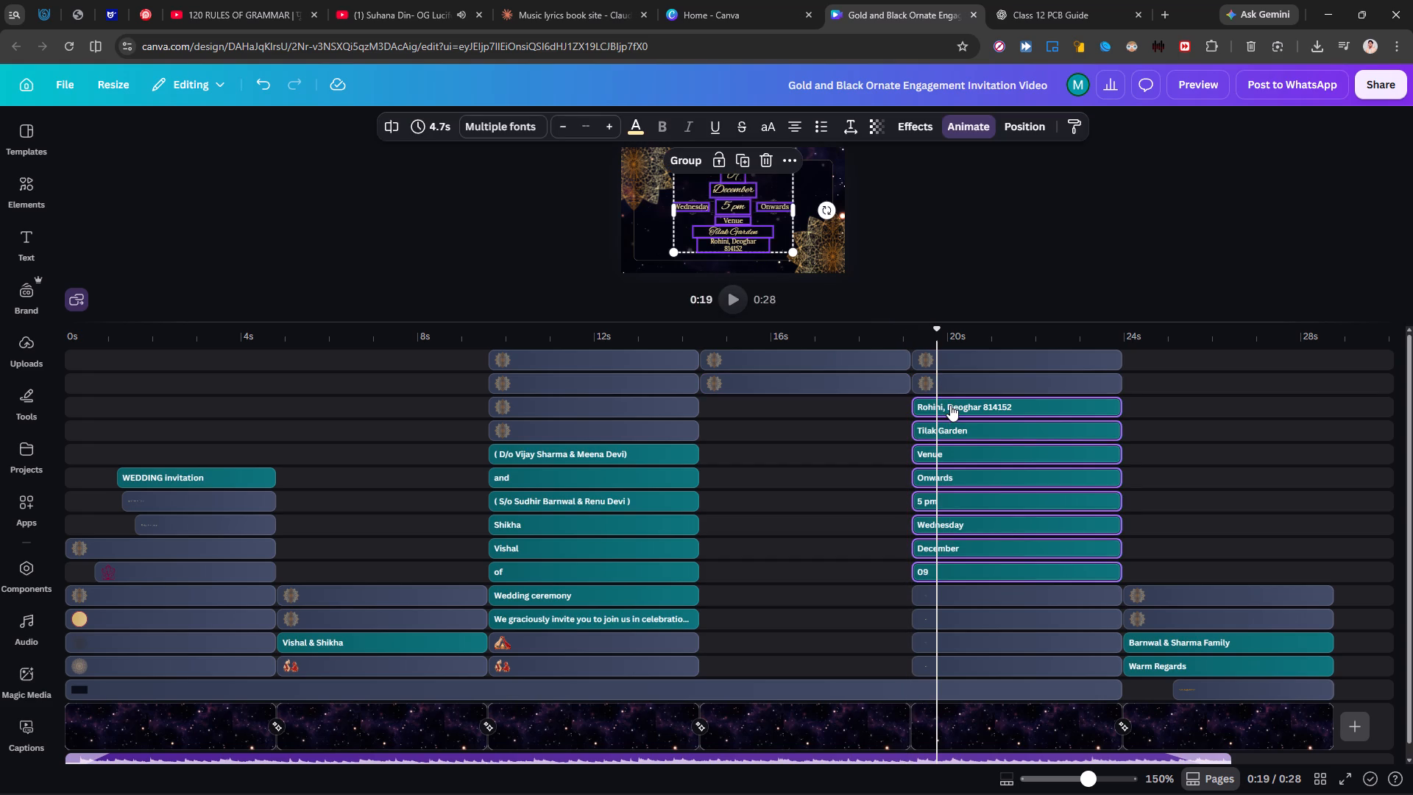
{"action": "key", "text": "ctrl+c"}
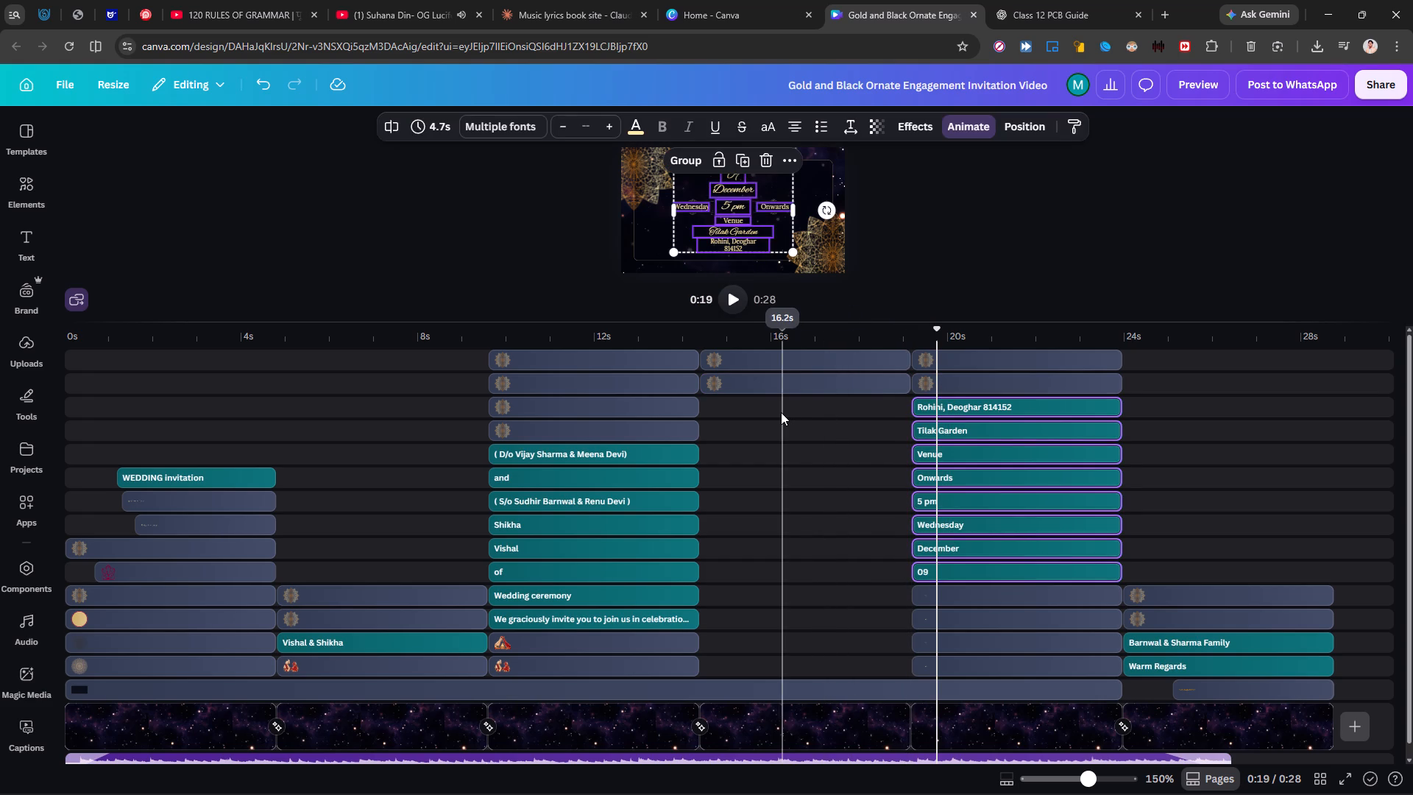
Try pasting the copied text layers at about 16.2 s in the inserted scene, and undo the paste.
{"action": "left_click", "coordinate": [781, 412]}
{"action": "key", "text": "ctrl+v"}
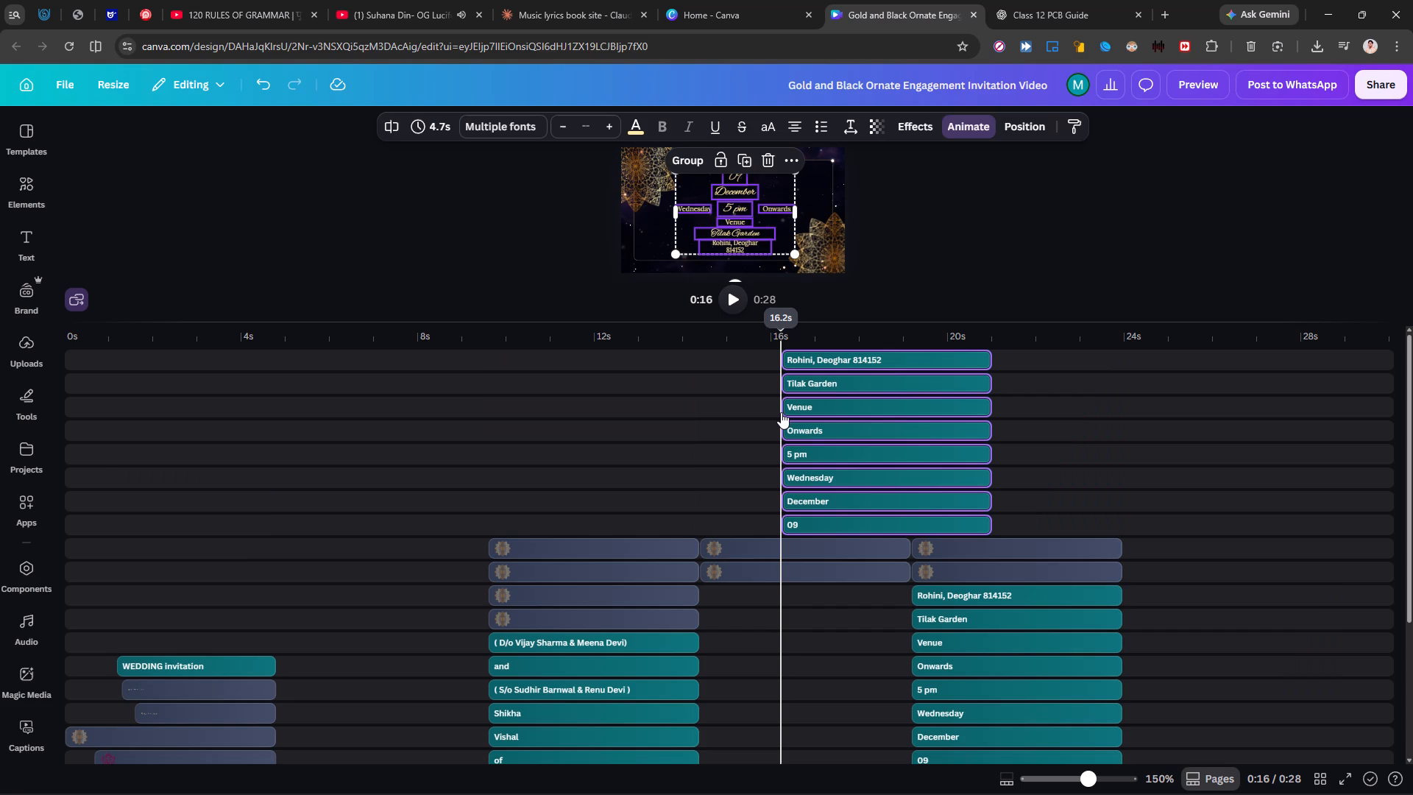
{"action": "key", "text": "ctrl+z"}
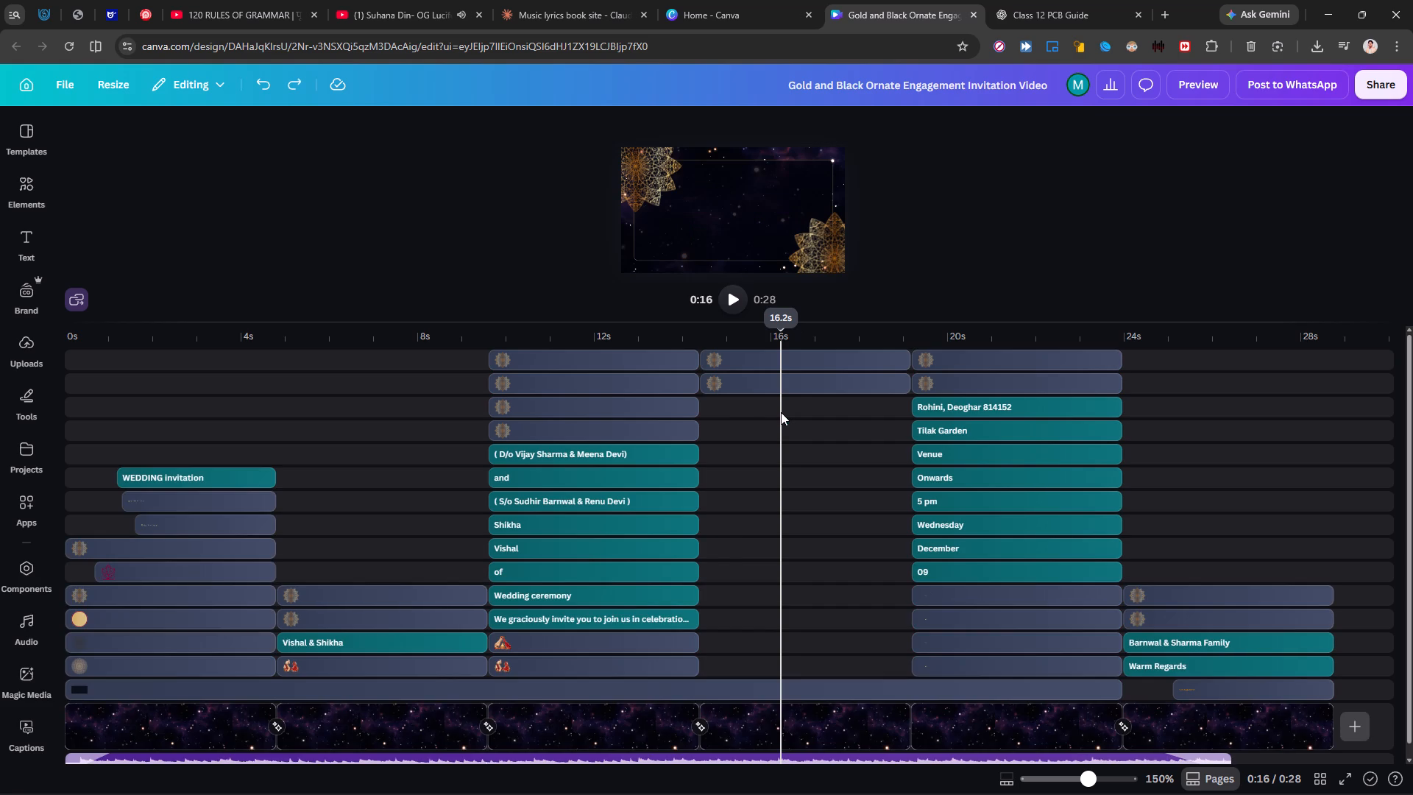
Paste the eight text layers at the inserted scene's start, about 14.3 s, and place them on the tracks directly below its mandalas.
{"action": "left_click", "coordinate": [698, 443]}
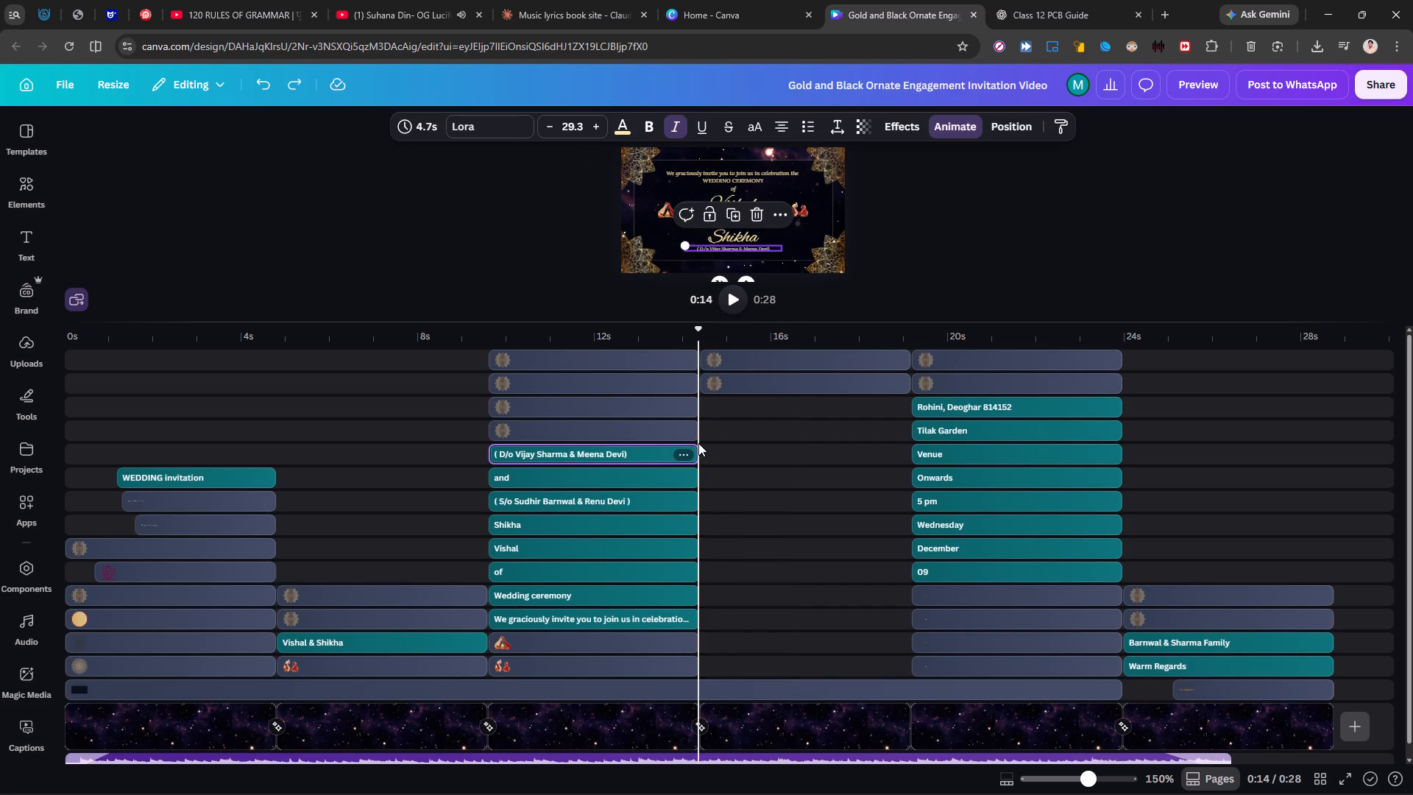
{"action": "key", "text": "ctrl+v"}
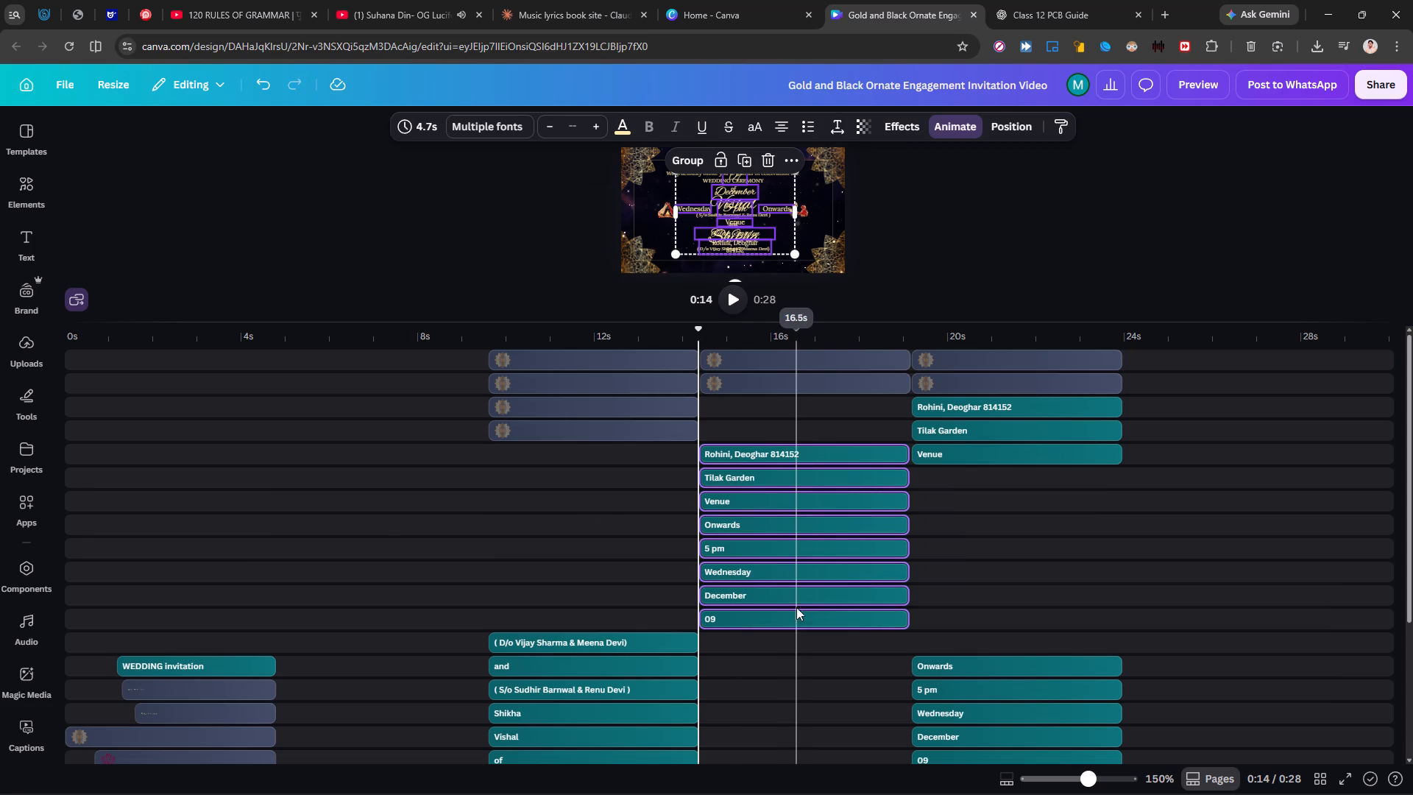
{"action": "left_click_drag", "start_coordinate": [793, 637], "coordinate": [769, 423]}
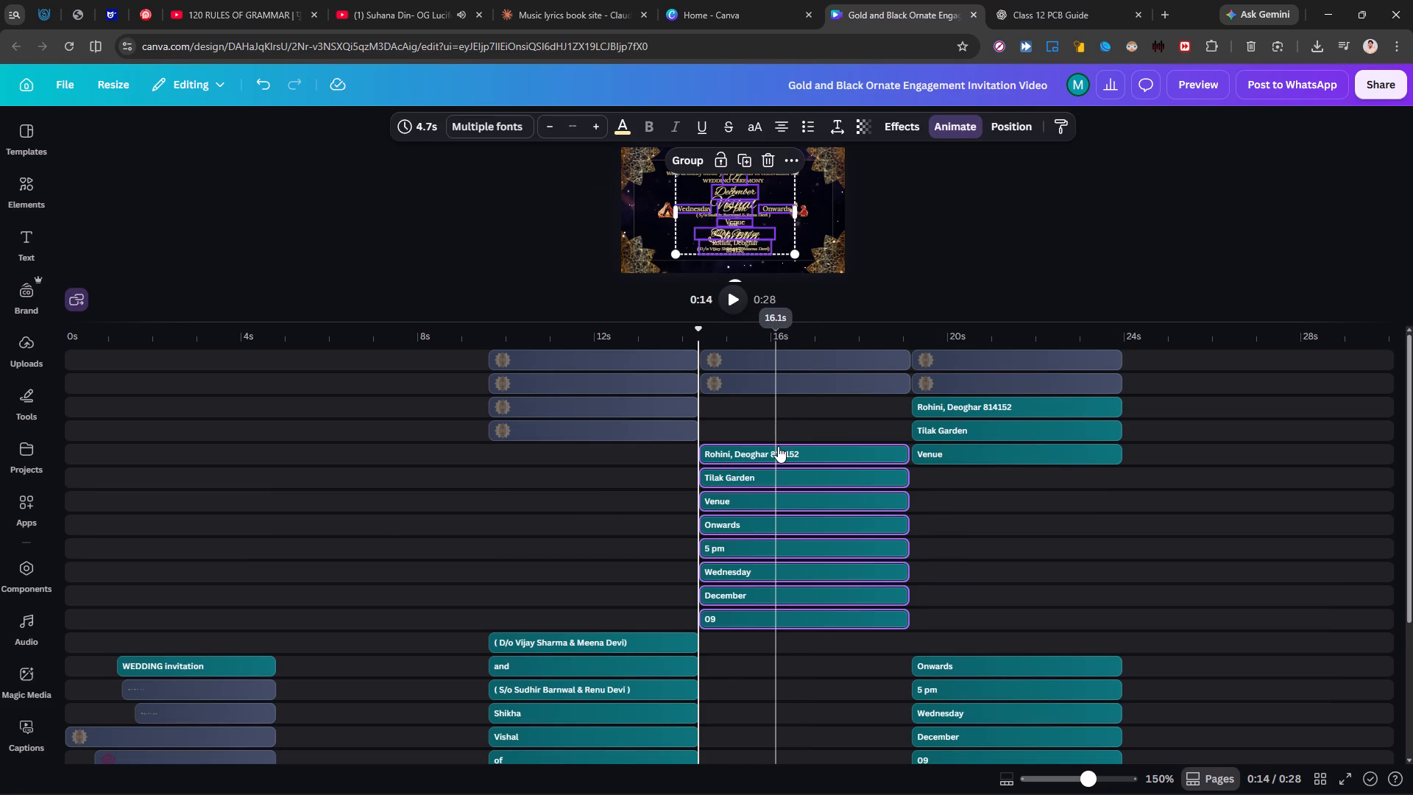
{"action": "left_click_drag", "start_coordinate": [778, 446], "coordinate": [784, 649]}
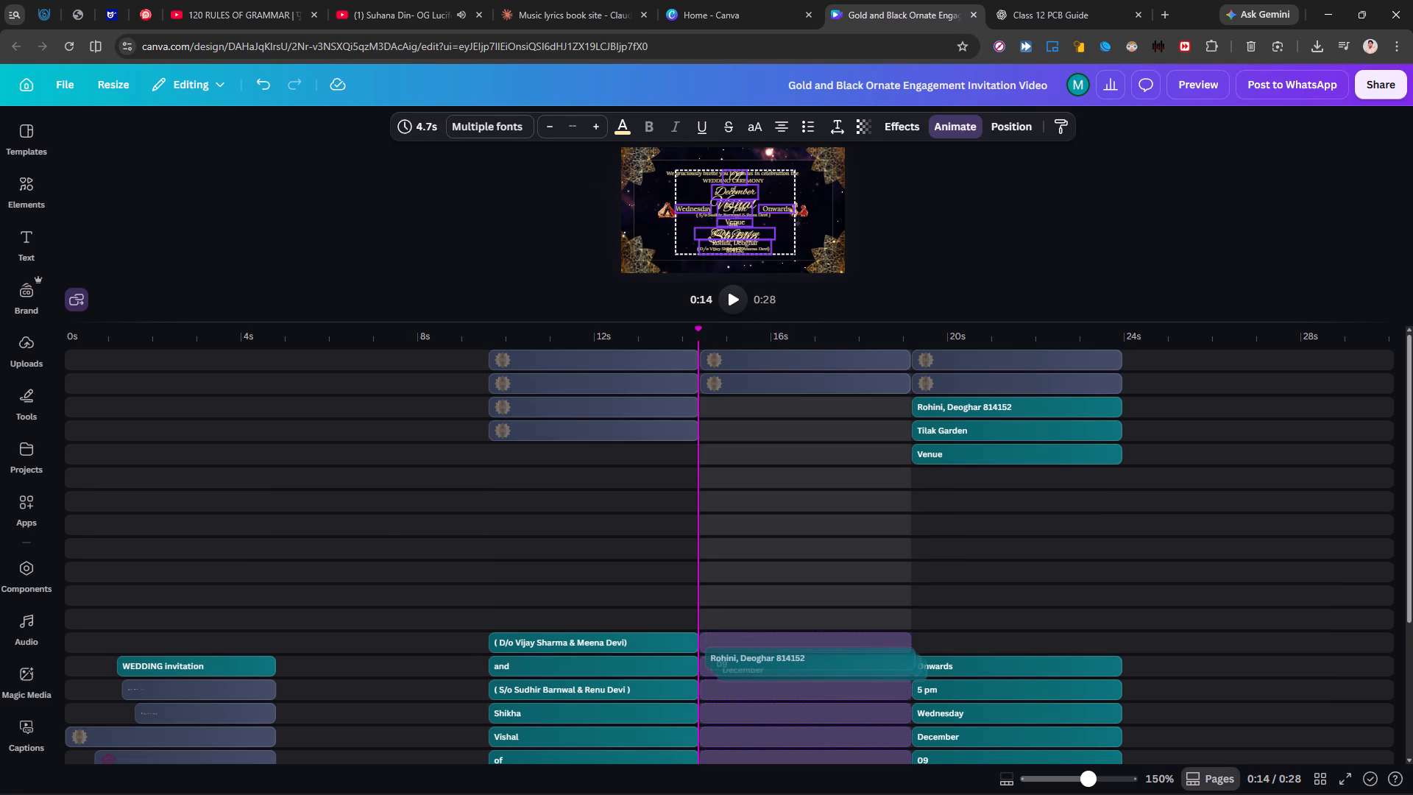
{"action": "left_click_drag", "start_coordinate": [784, 649], "coordinate": [778, 652]}
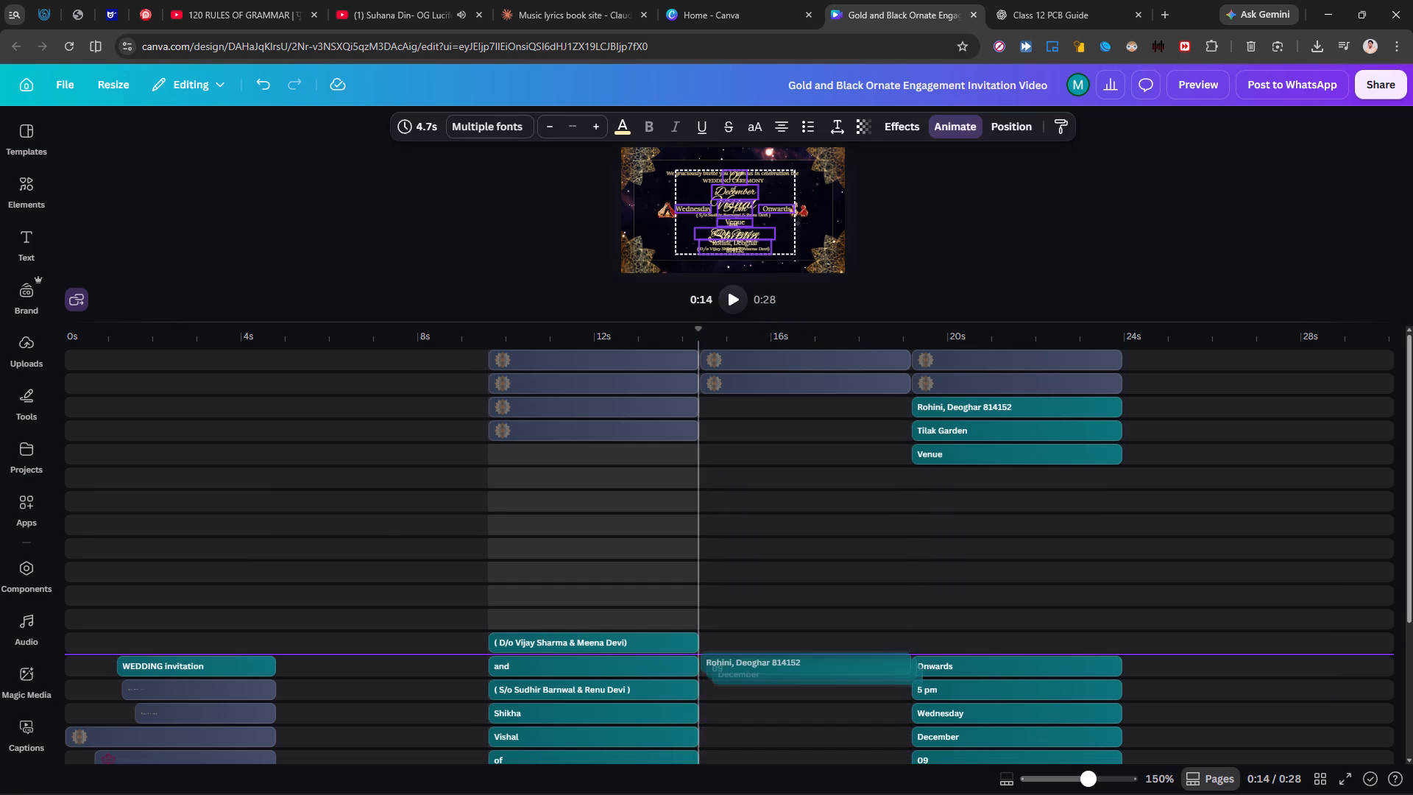
{"action": "left_click_drag", "start_coordinate": [778, 652], "coordinate": [780, 650]}
{"action": "scroll", "coordinate": [780, 650], "scroll_direction": "down", "scroll_amount": 1}
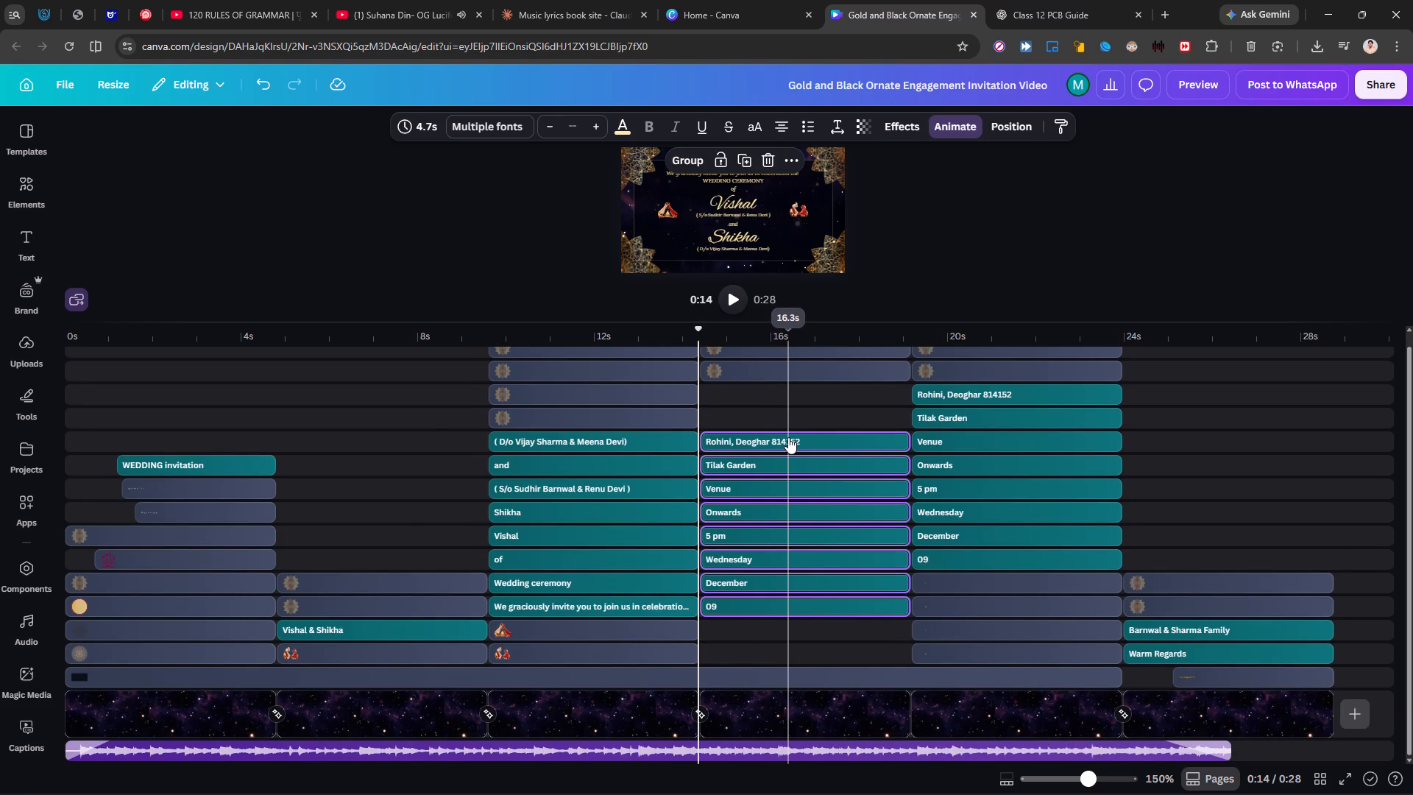
{"action": "left_click_drag", "start_coordinate": [788, 437], "coordinate": [789, 404]}
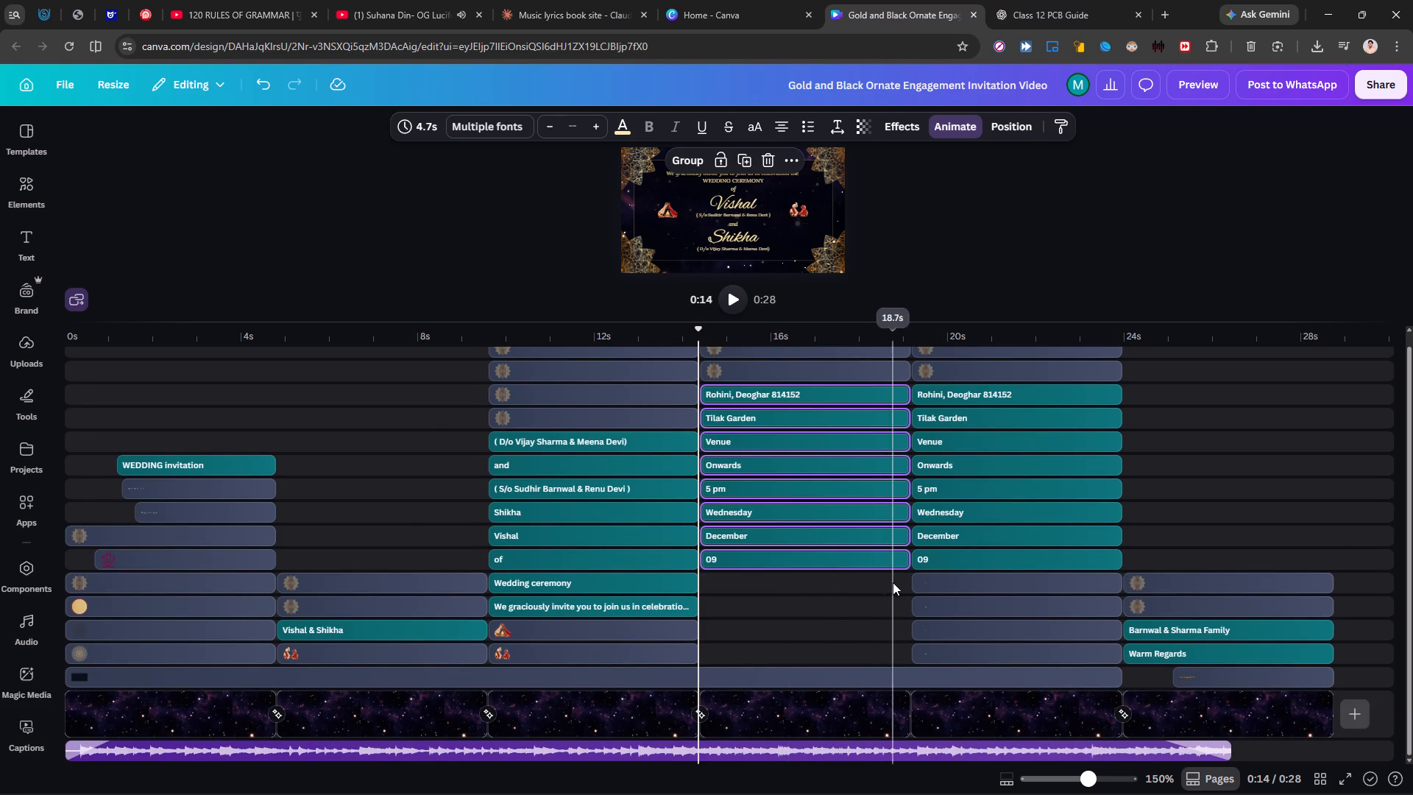
Extend the date-and-venue scene's four line layers back to the inserted scene's start, making them 9.6 s long, and check the inserted scene.
{"action": "left_click_drag", "start_coordinate": [907, 584], "coordinate": [957, 662]}
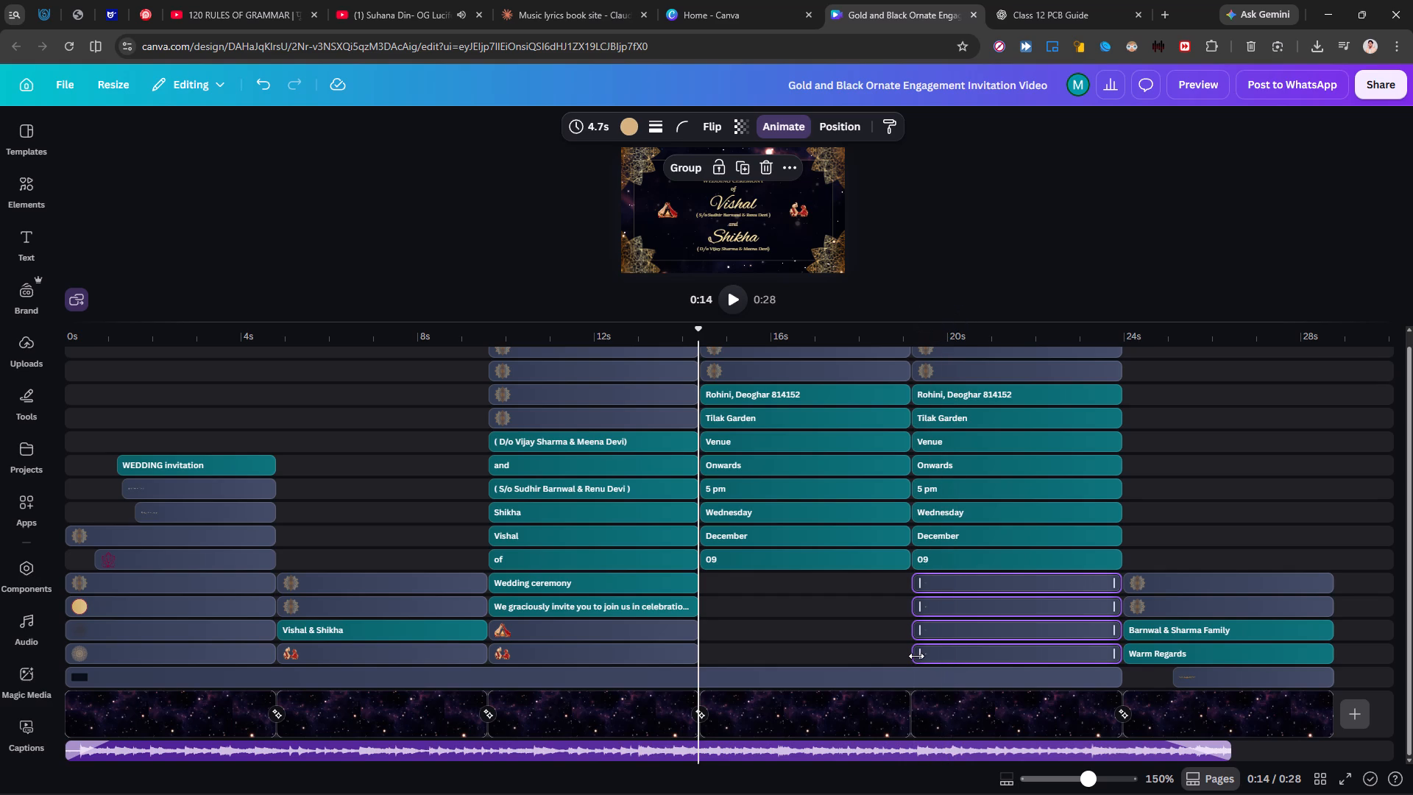
{"action": "left_click_drag", "start_coordinate": [916, 656], "coordinate": [703, 662]}
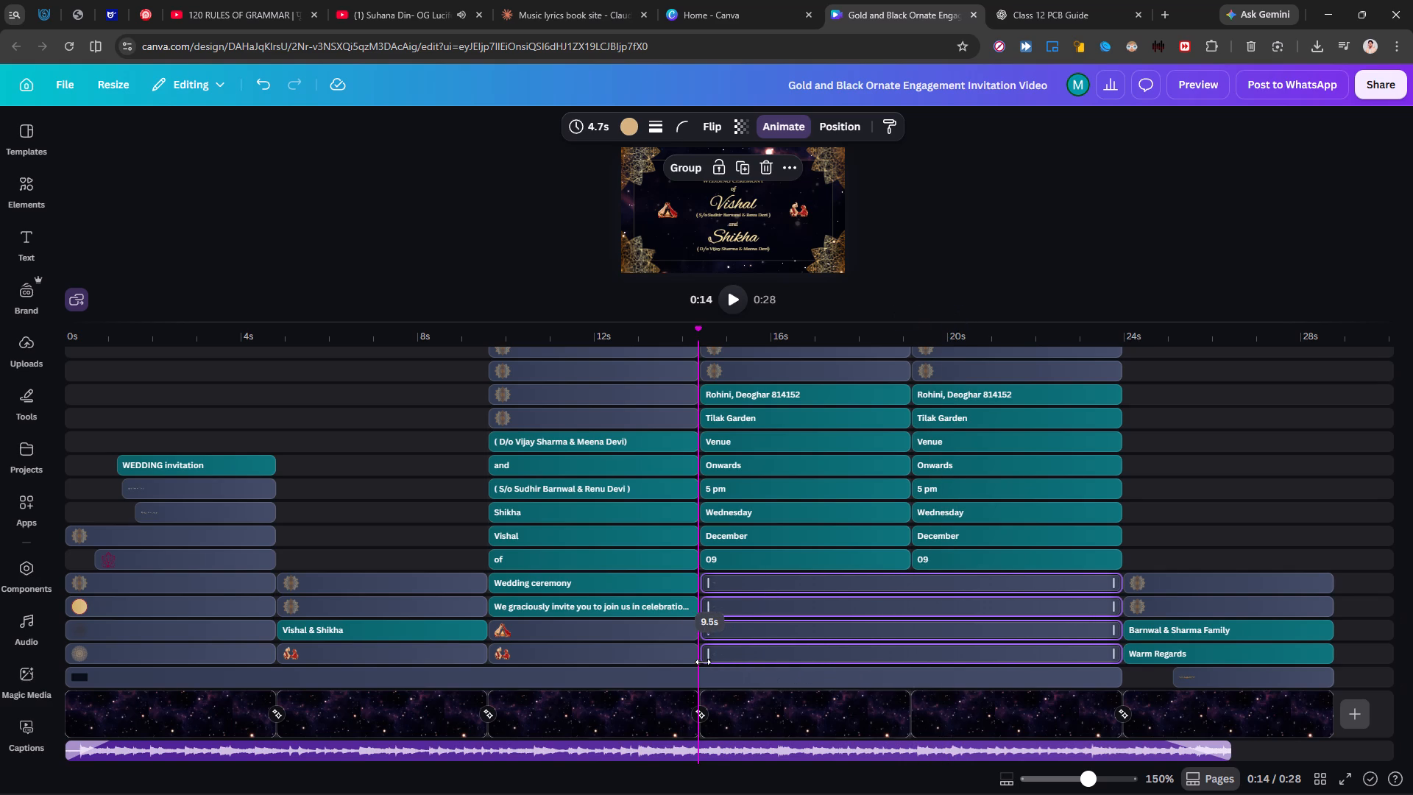
{"action": "left_click_drag", "start_coordinate": [703, 662], "coordinate": [701, 662]}
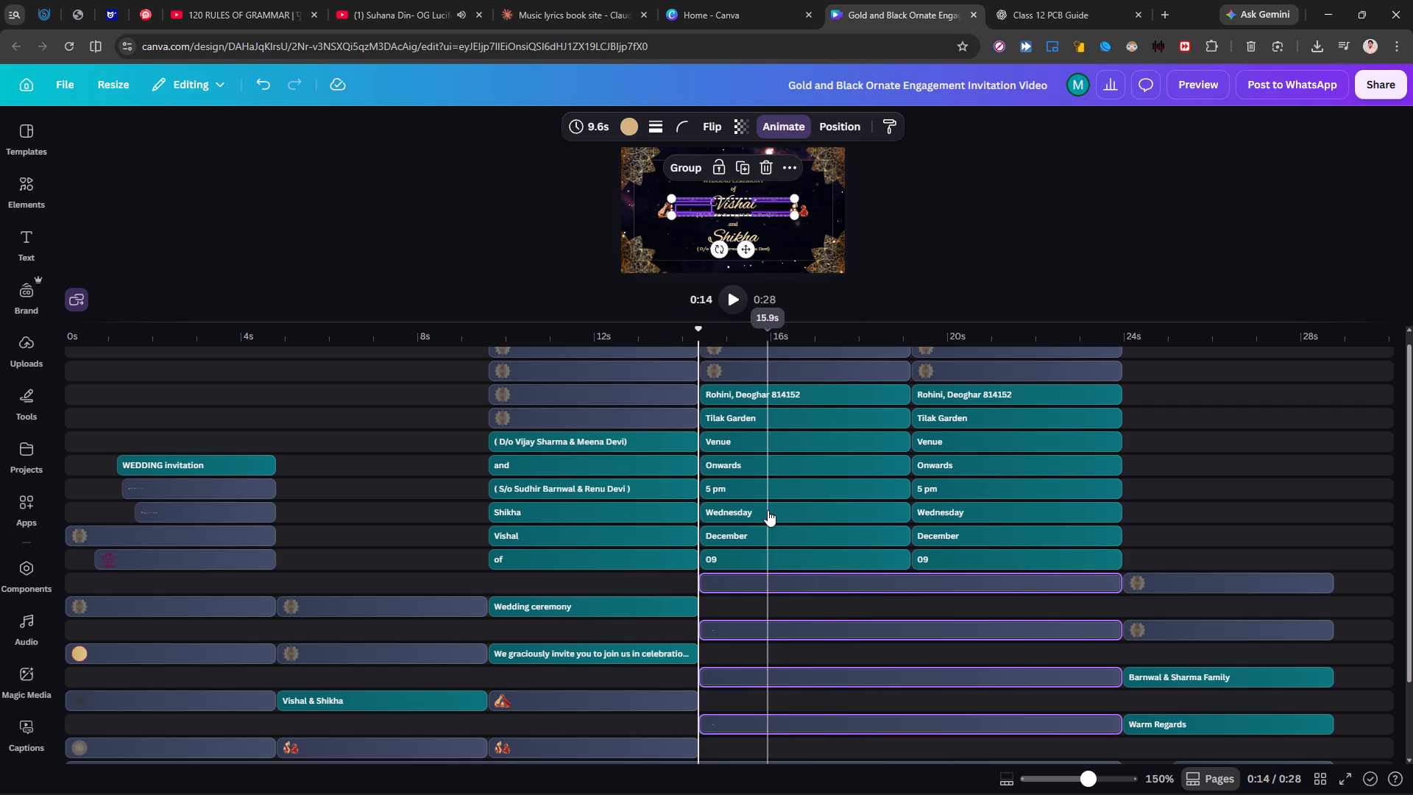
{"action": "scroll", "coordinate": [768, 510], "scroll_direction": "up", "scroll_amount": 3}
{"action": "left_click", "coordinate": [729, 401]}
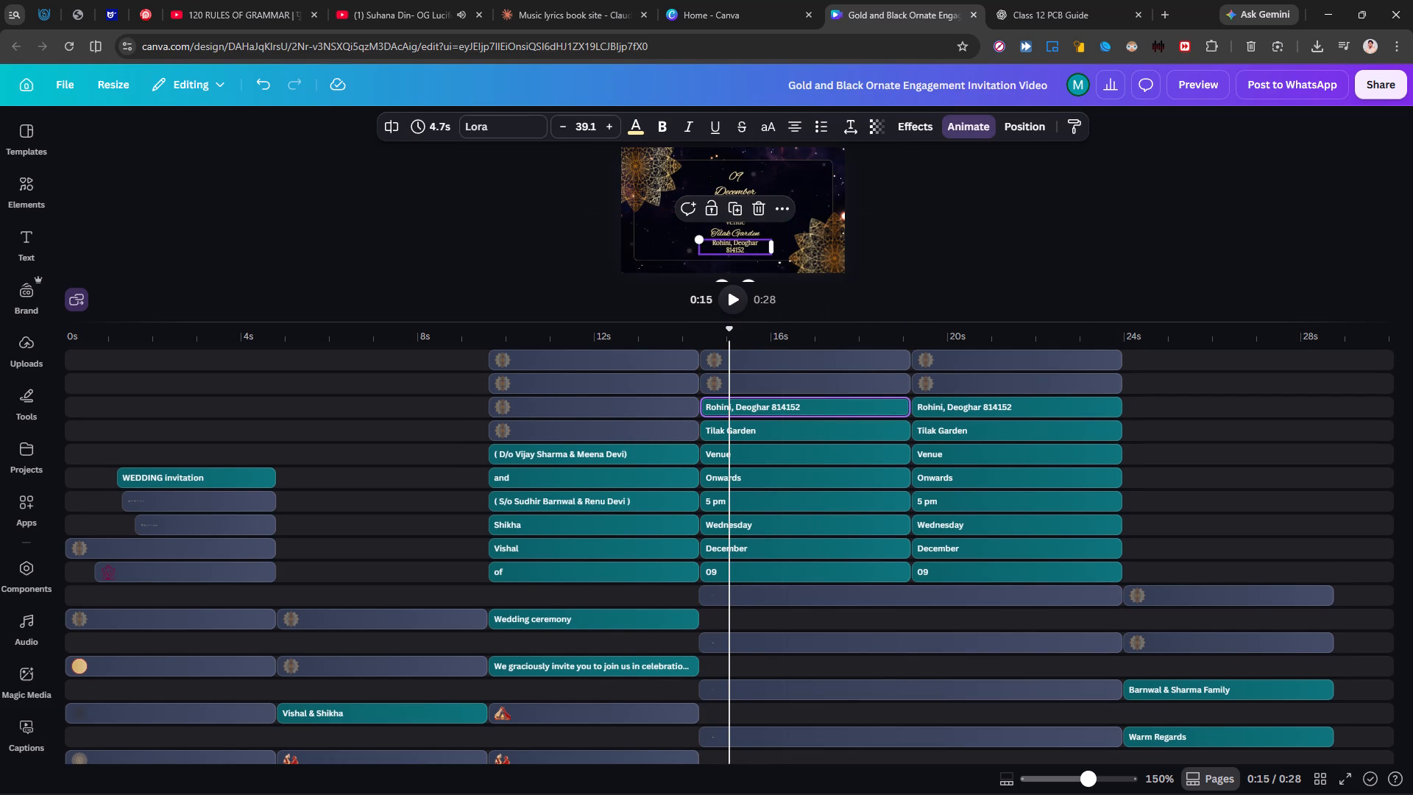
Enlarge the preview and play the video from about 15 s through the inserted scene into the original date-and-venue scene.
{"action": "left_click_drag", "start_coordinate": [775, 322], "coordinate": [774, 674]}
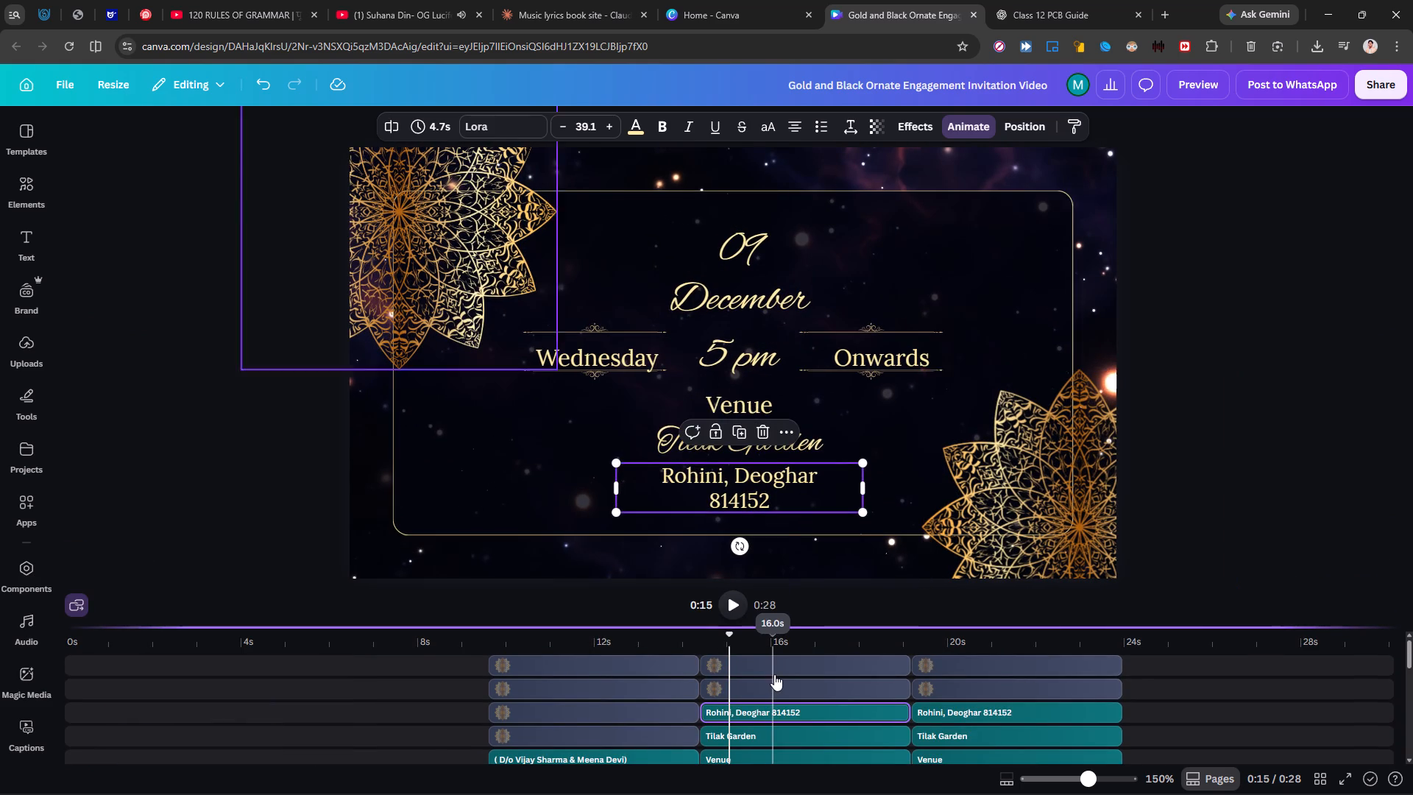
{"action": "left_click_drag", "start_coordinate": [774, 674], "coordinate": [780, 663]}
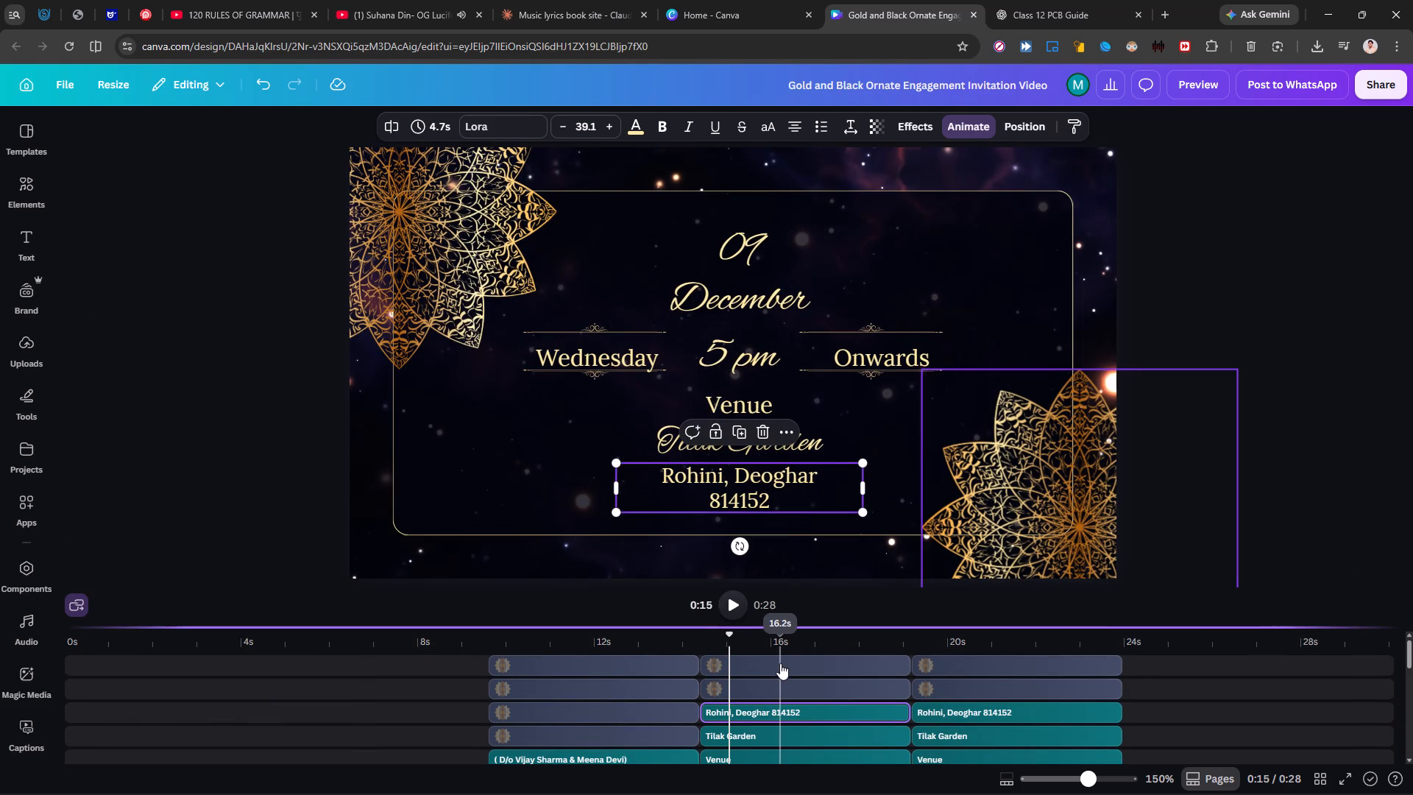
{"action": "left_click_drag", "start_coordinate": [780, 663], "coordinate": [781, 648]}
{"action": "left_click", "coordinate": [223, 415]}
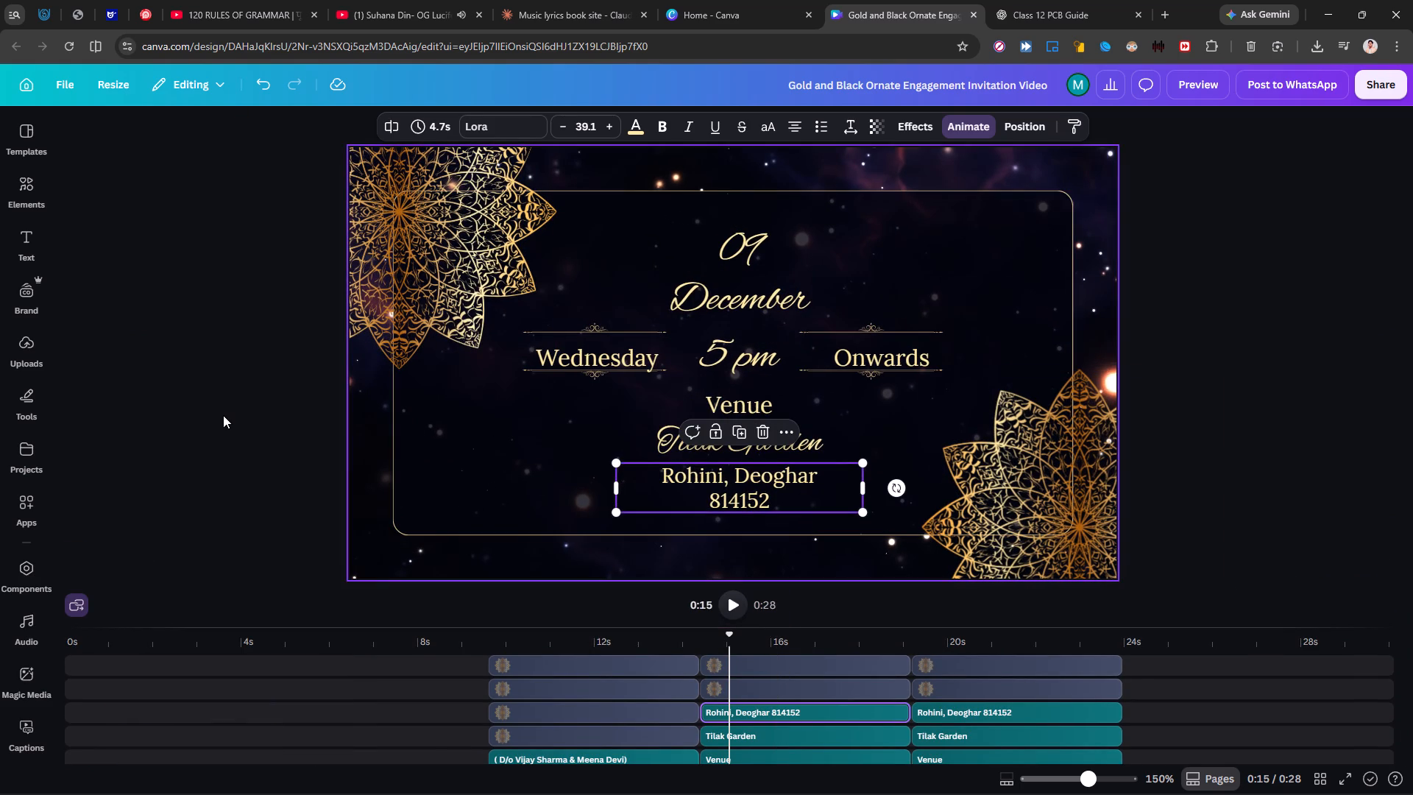
{"action": "scroll", "coordinate": [223, 415], "scroll_direction": "down", "scroll_amount": 2}
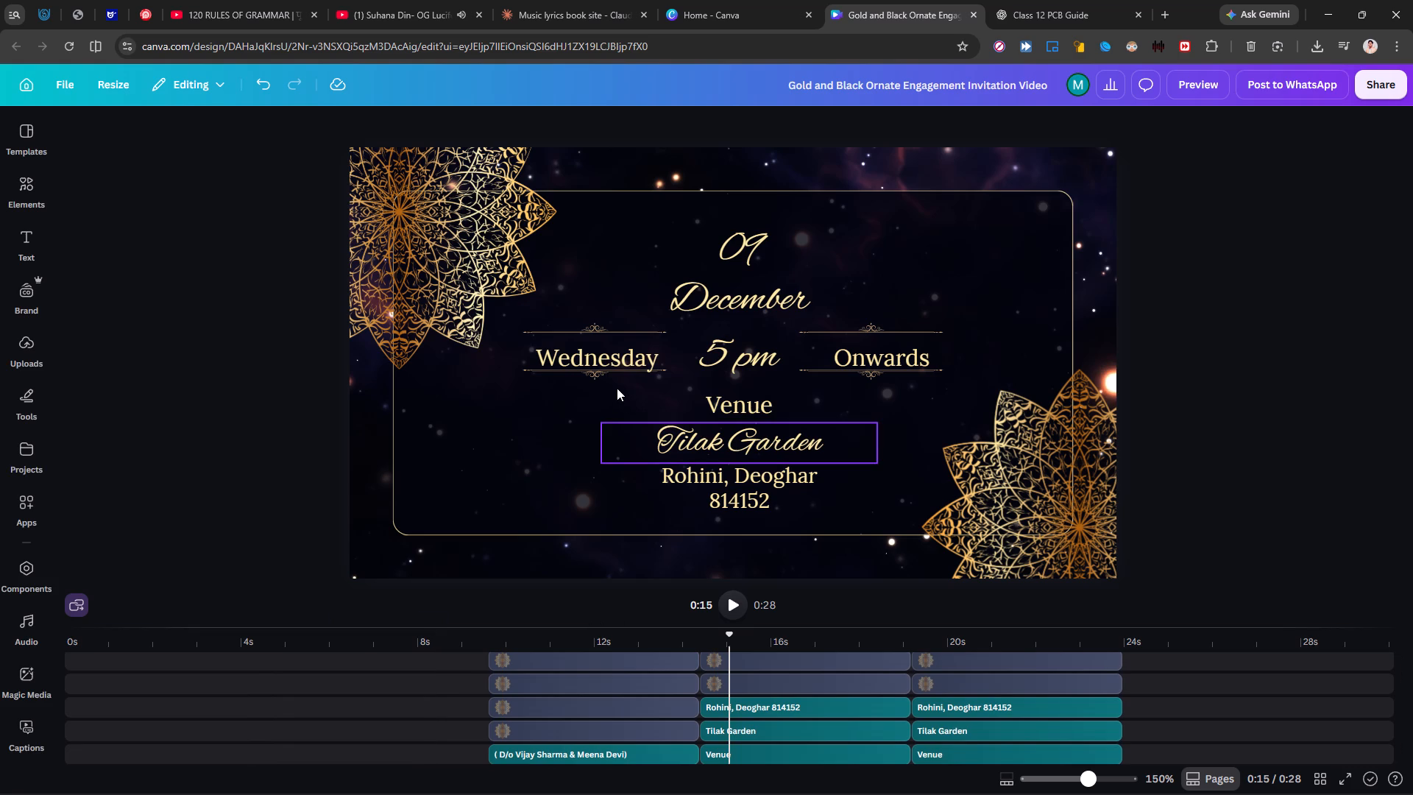
{"action": "key", "text": "space"}
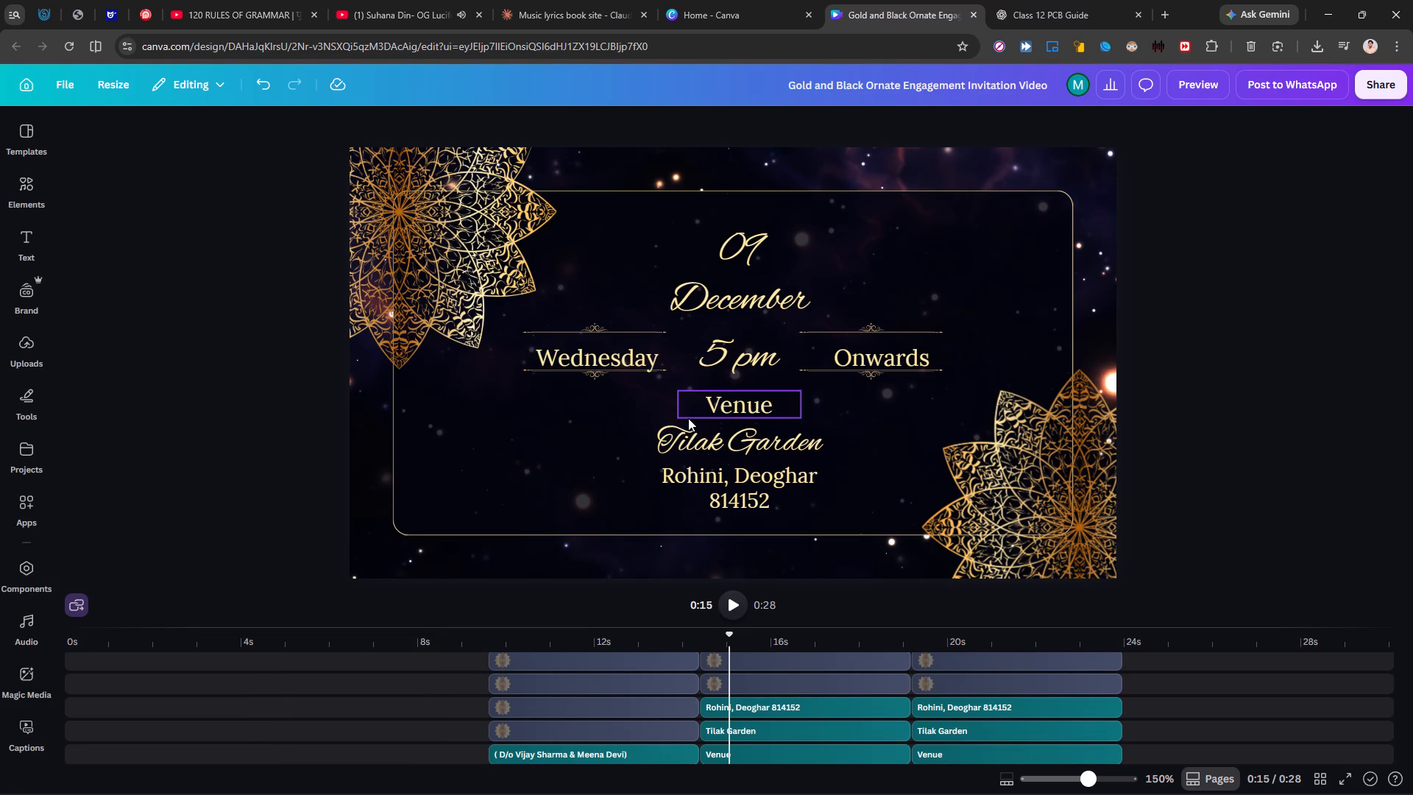
{"action": "left_click", "coordinate": [723, 603]}
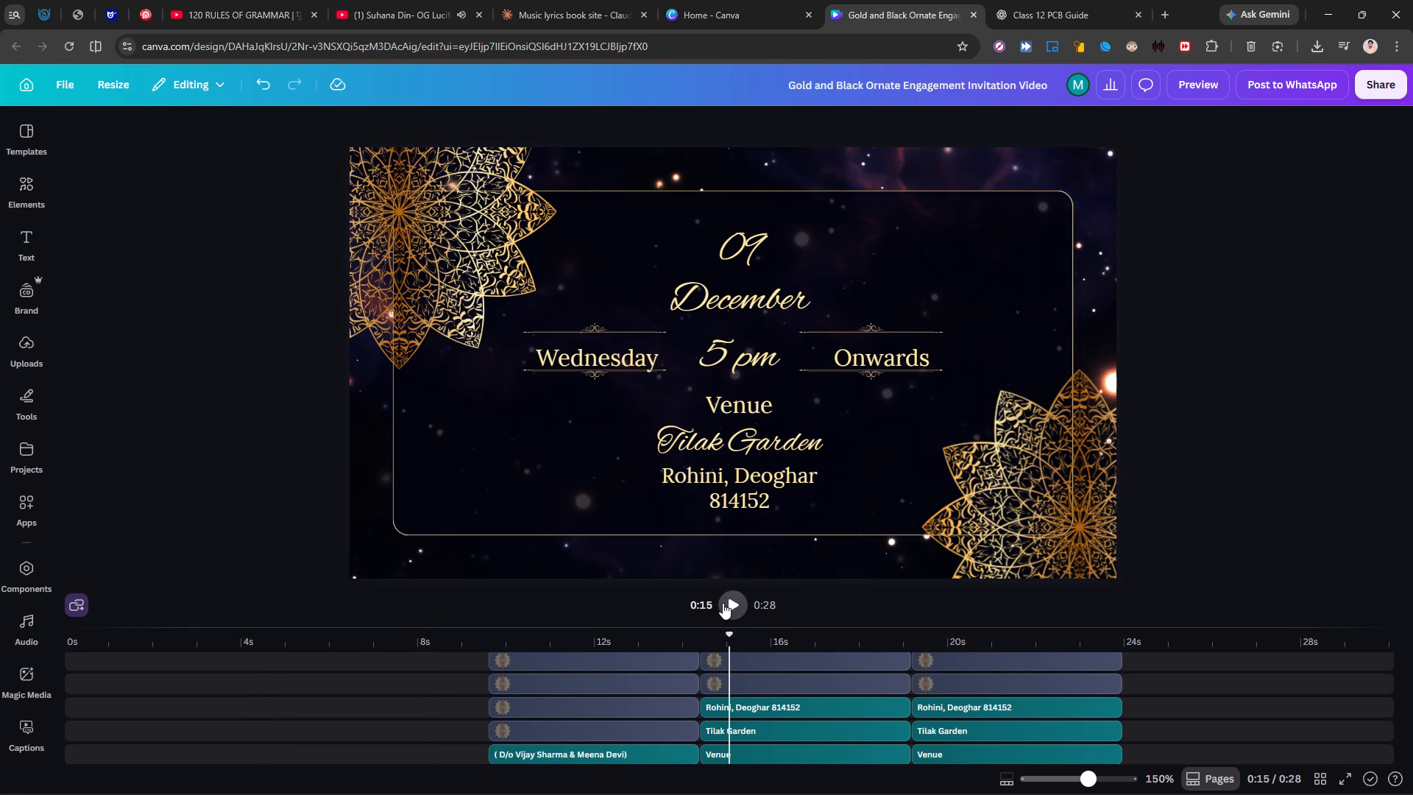
{"action": "left_click", "coordinate": [723, 603]}
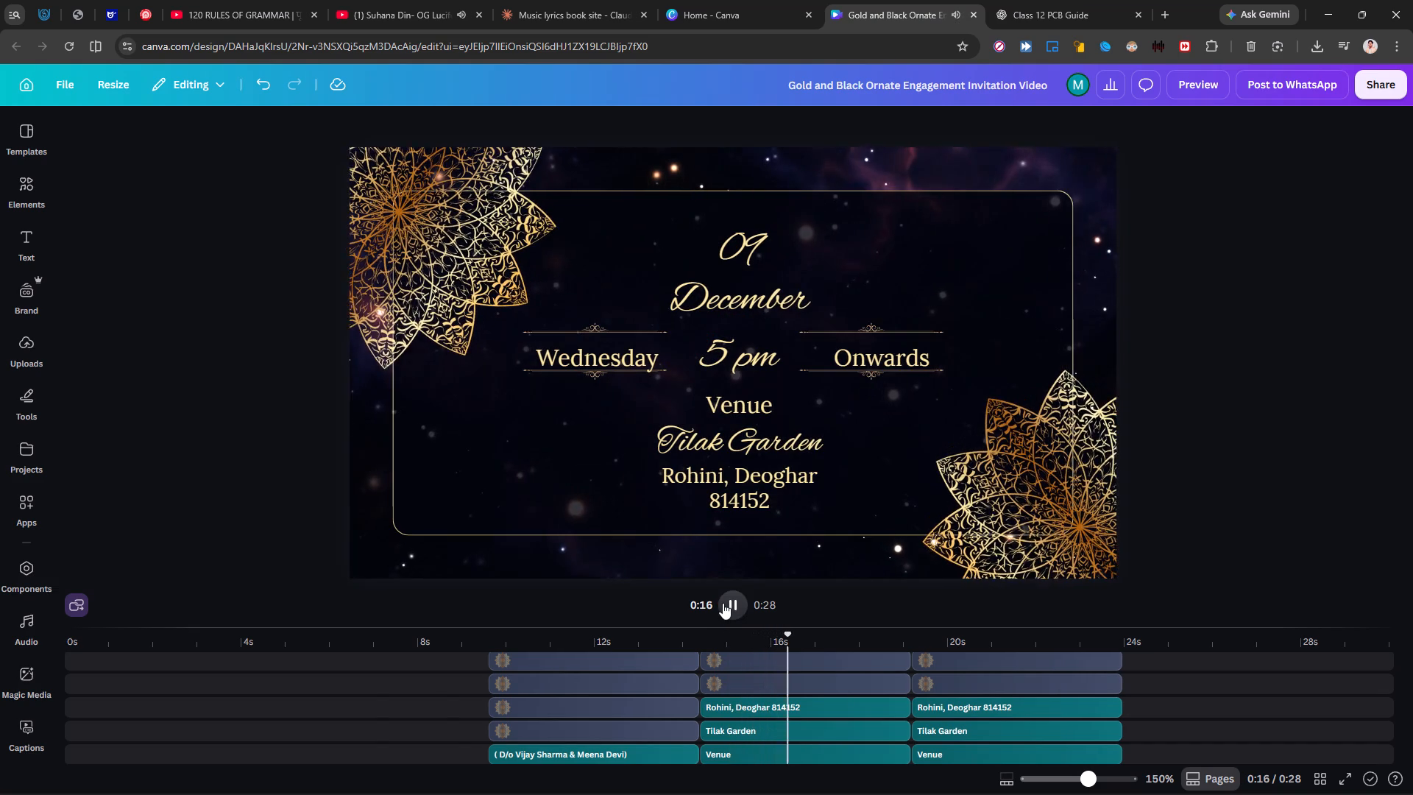
{"action": "left_click", "coordinate": [723, 603]}
{"action": "left_click", "coordinate": [723, 603]}
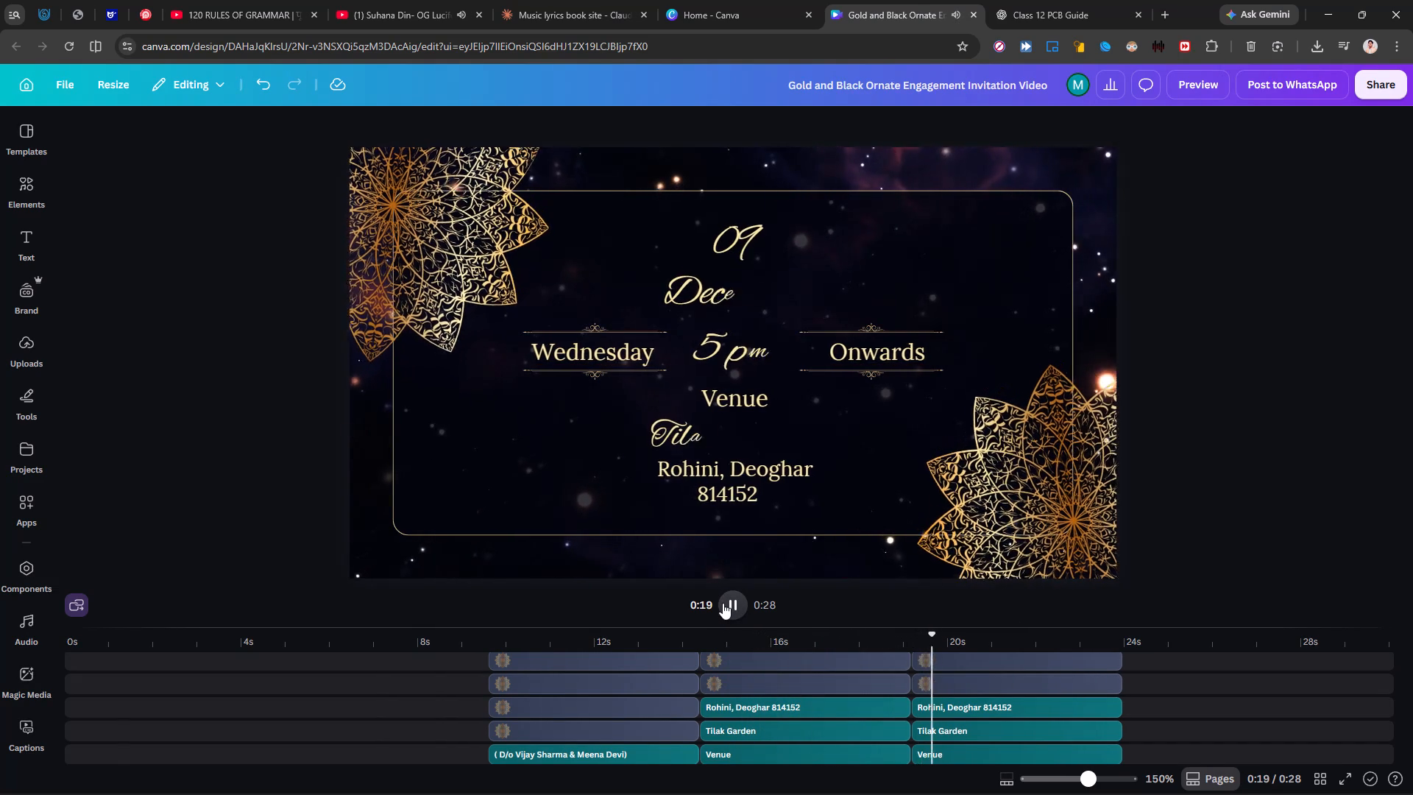
{"action": "left_click", "coordinate": [723, 603]}
Undo the backward extension of the date-and-venue scene's four line layers.
{"action": "scroll", "coordinate": [722, 707], "scroll_direction": "down", "scroll_amount": 1}
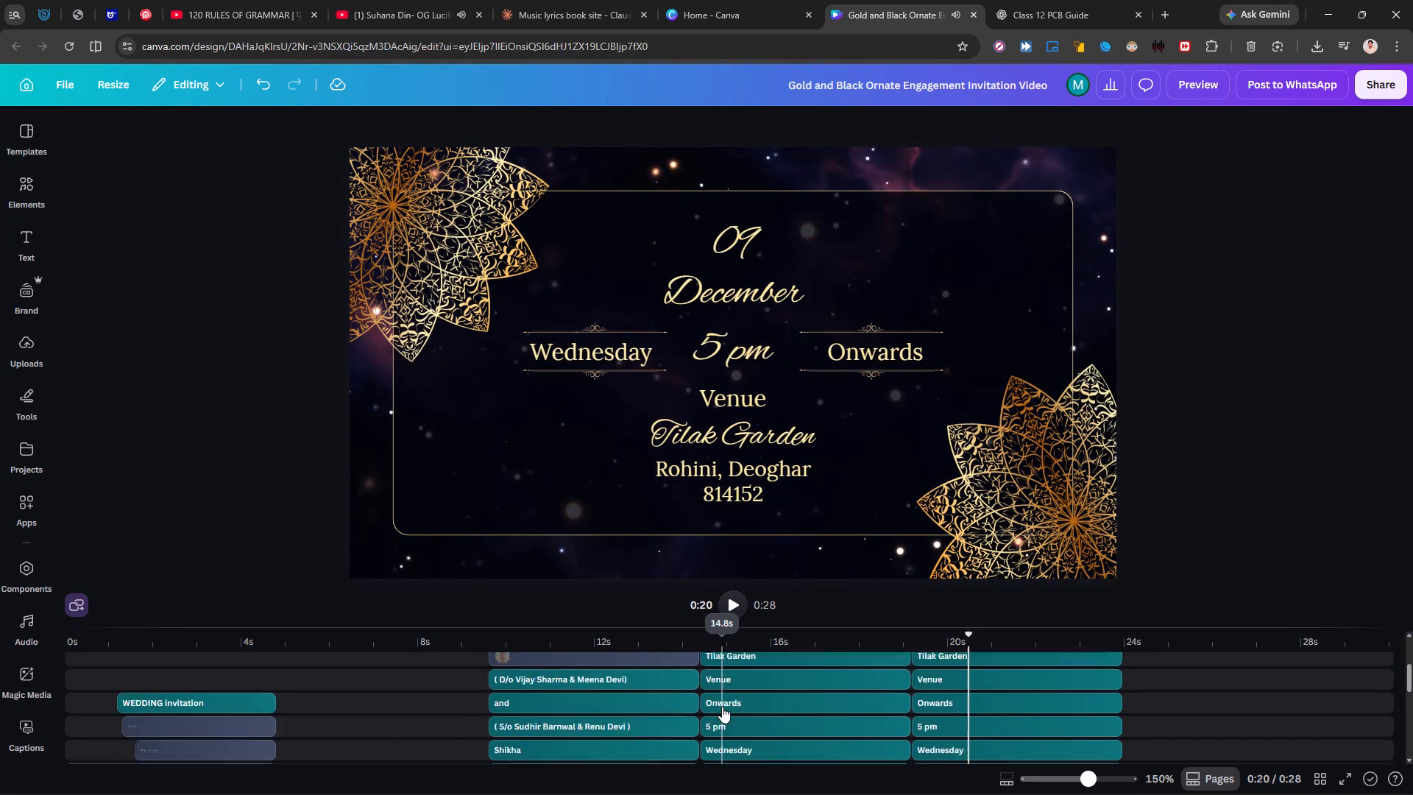
{"action": "scroll", "coordinate": [722, 707], "scroll_direction": "down", "scroll_amount": 2}
{"action": "scroll", "coordinate": [722, 707], "scroll_direction": "up", "scroll_amount": 1}
{"action": "scroll", "coordinate": [722, 707], "scroll_direction": "down", "scroll_amount": 1}
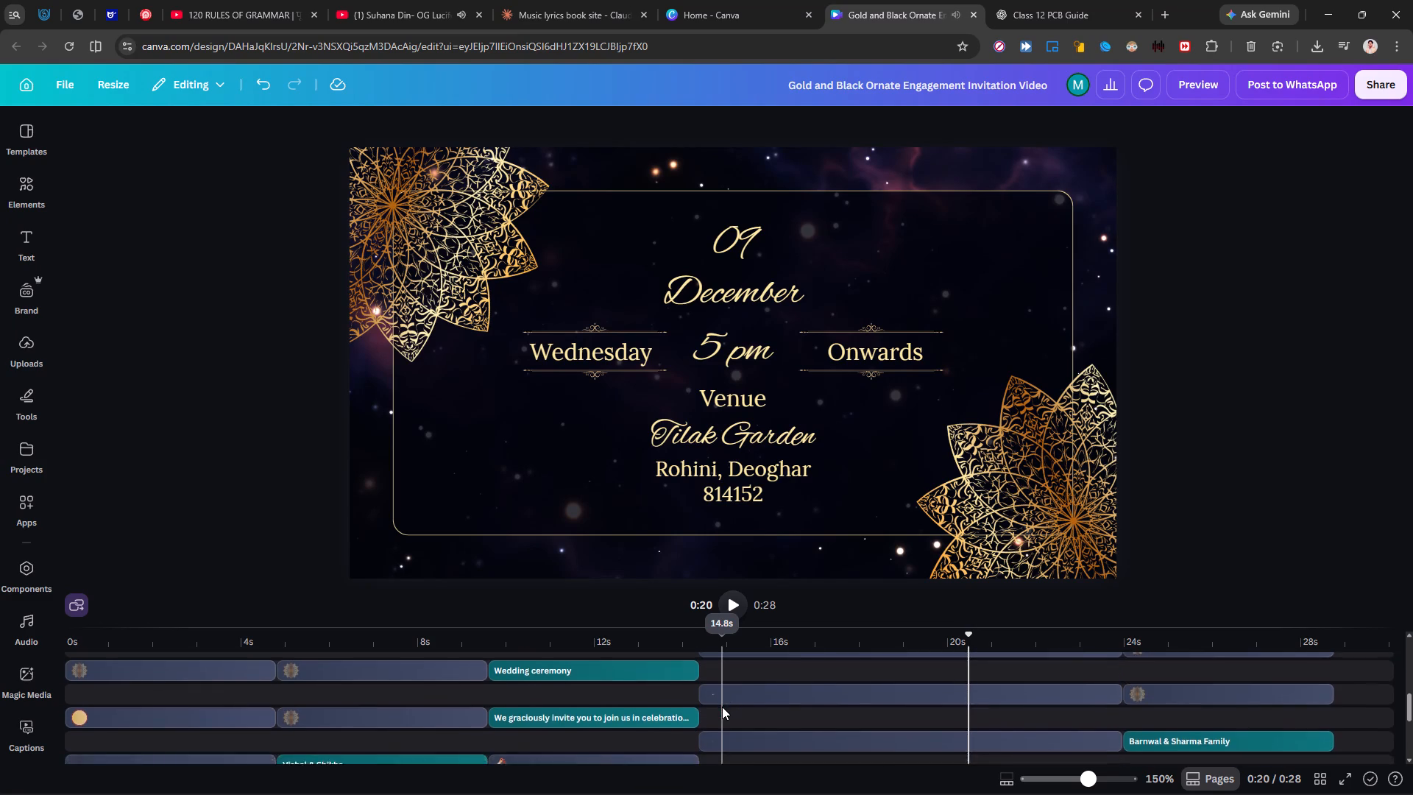
{"action": "scroll", "coordinate": [722, 707], "scroll_direction": "down", "scroll_amount": 1}
{"action": "key", "text": "ctrl+z"}
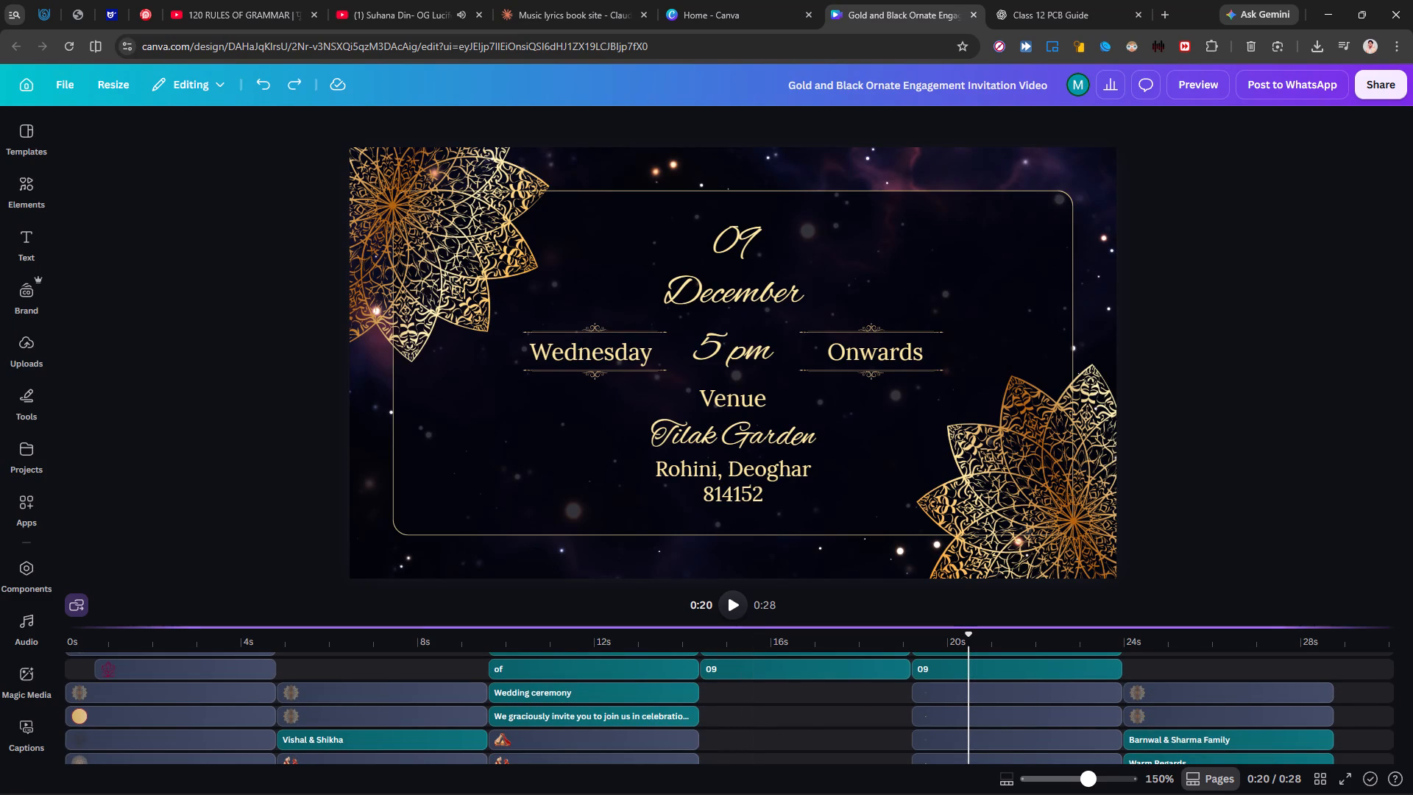
Enlarge the timeline area and copy the date-and-venue scene's four line layers.
{"action": "left_click_drag", "start_coordinate": [755, 623], "coordinate": [742, 324]}
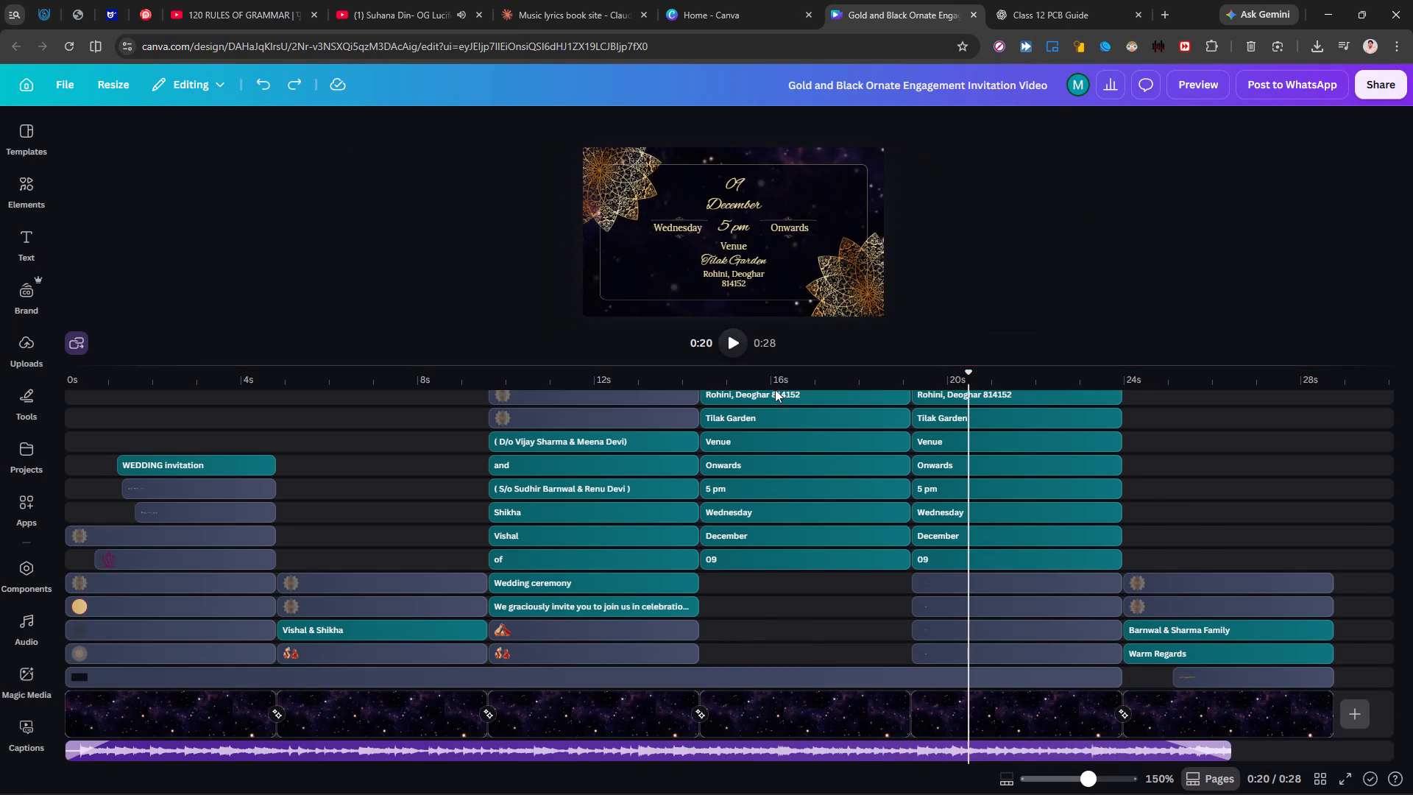
{"action": "left_click_drag", "start_coordinate": [910, 579], "coordinate": [937, 587]}
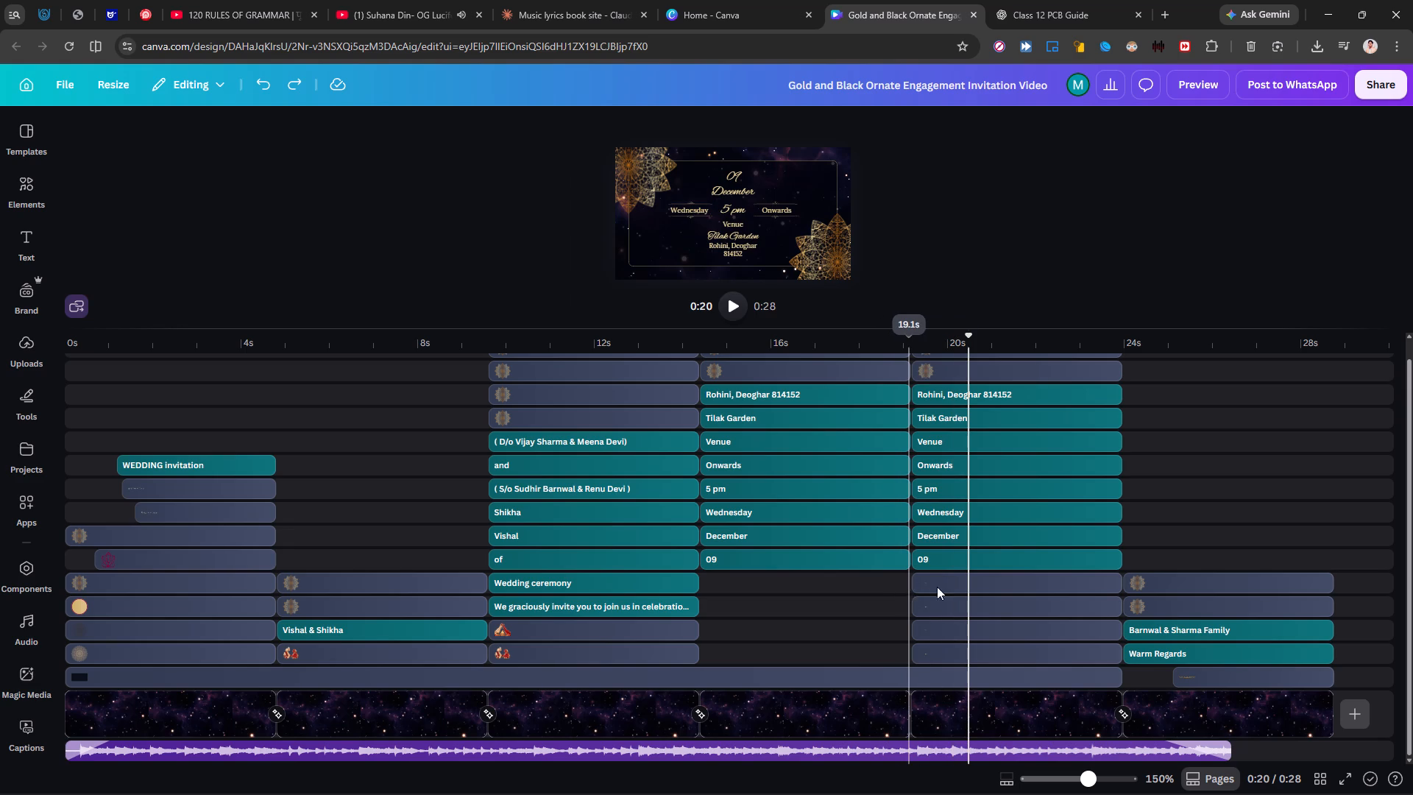
{"action": "left_click_drag", "start_coordinate": [937, 587], "coordinate": [966, 665]}
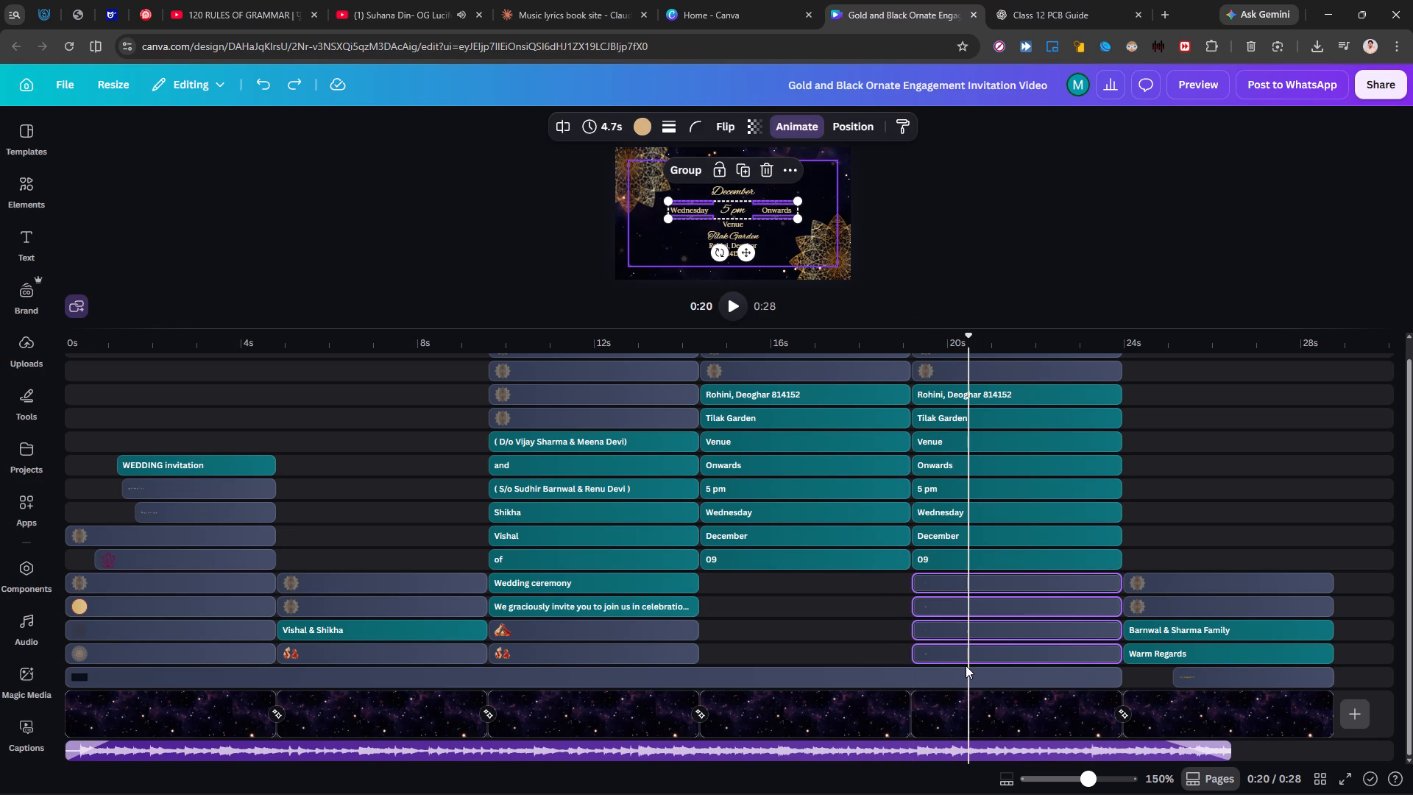
{"action": "key", "text": "ctrl+c"}
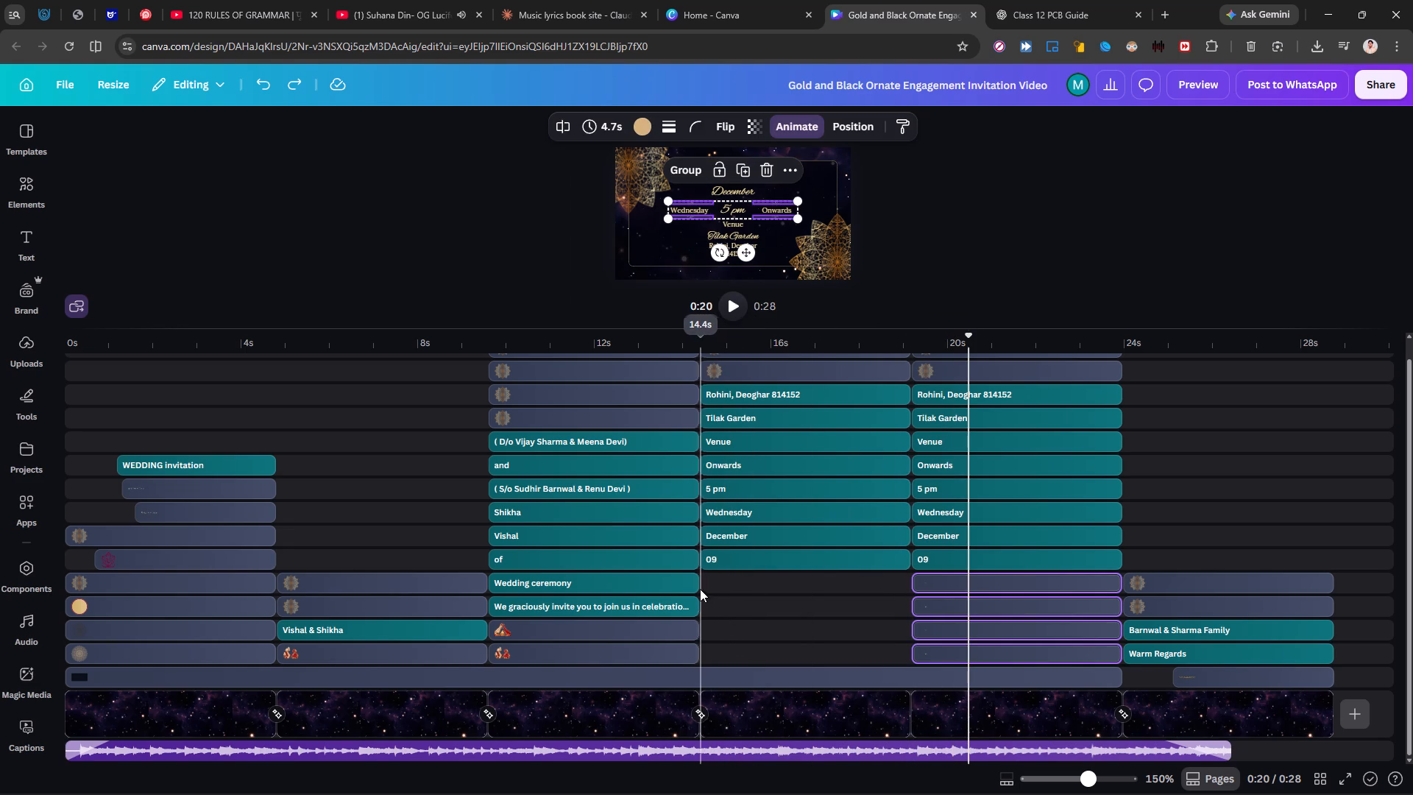
Paste the four copied line layers at the inserted scene's start, about 14.4 s.
{"action": "left_click", "coordinate": [699, 587]}
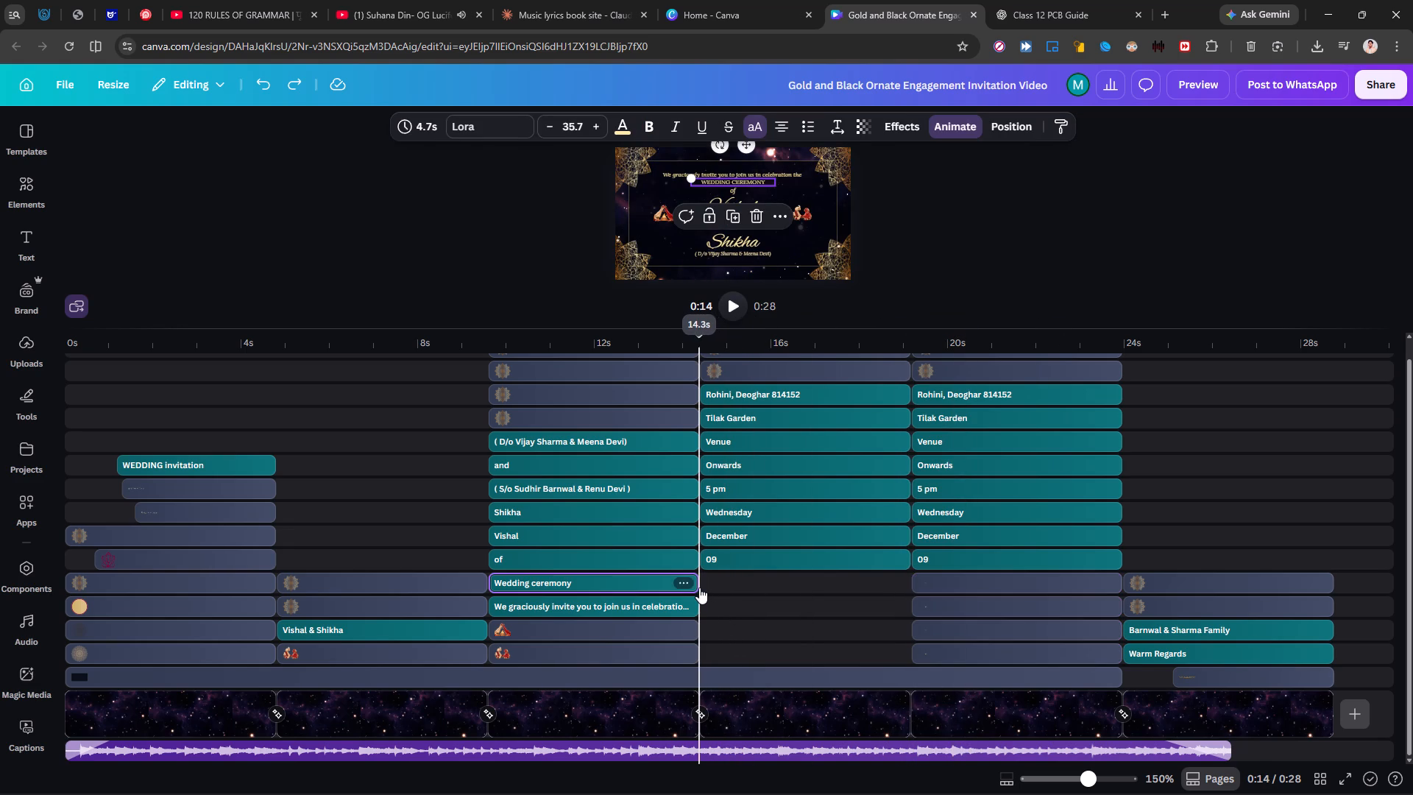
{"action": "left_click", "coordinate": [700, 594]}
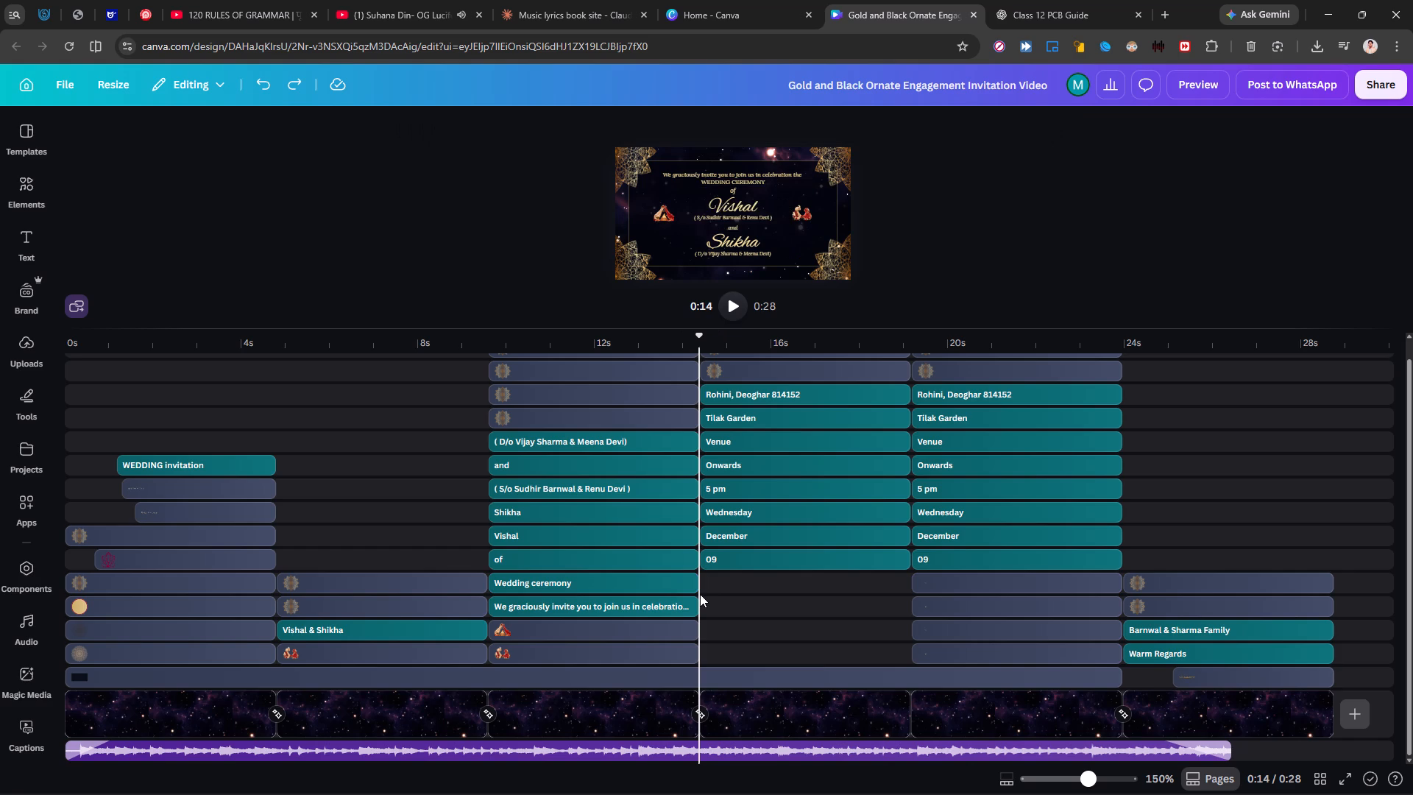
{"action": "key", "text": "ctrl+v"}
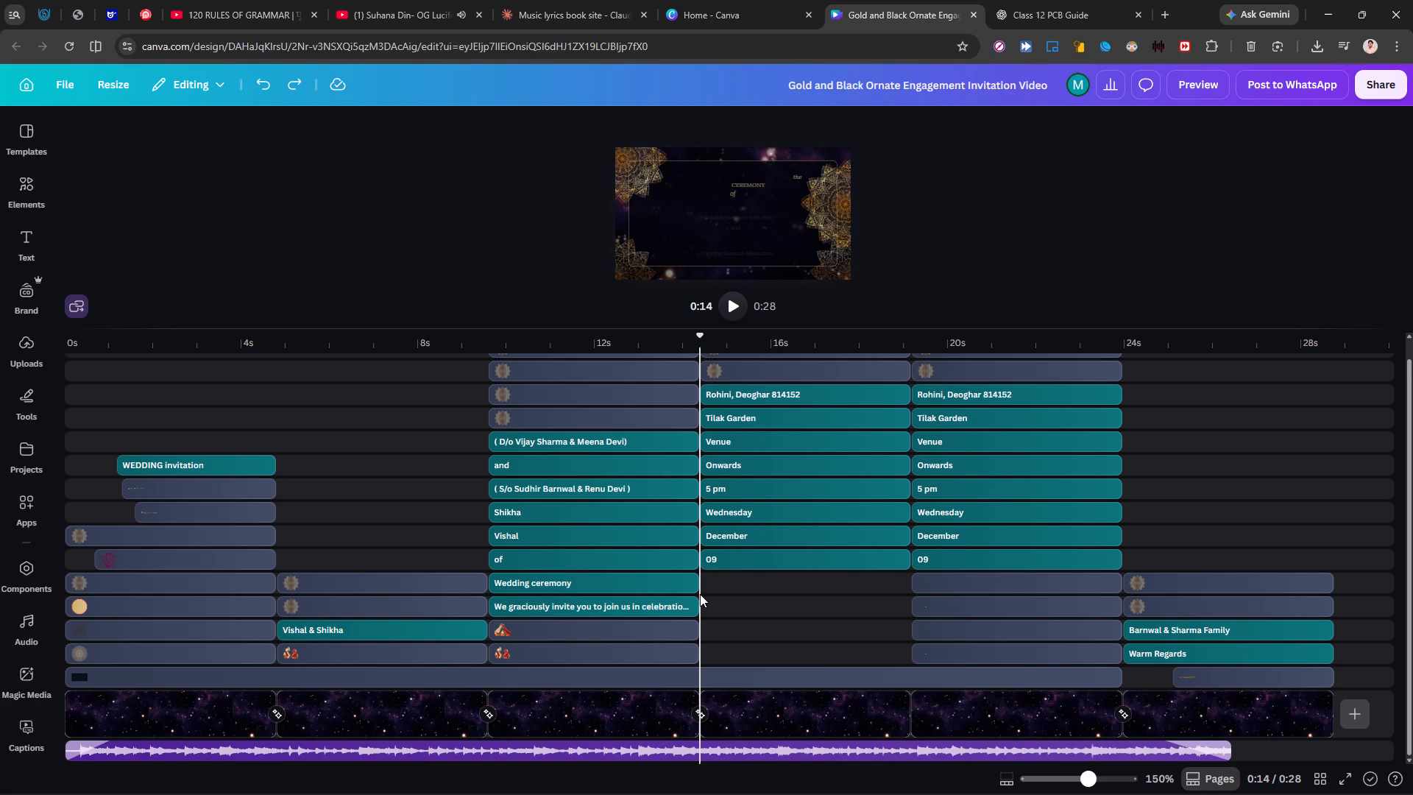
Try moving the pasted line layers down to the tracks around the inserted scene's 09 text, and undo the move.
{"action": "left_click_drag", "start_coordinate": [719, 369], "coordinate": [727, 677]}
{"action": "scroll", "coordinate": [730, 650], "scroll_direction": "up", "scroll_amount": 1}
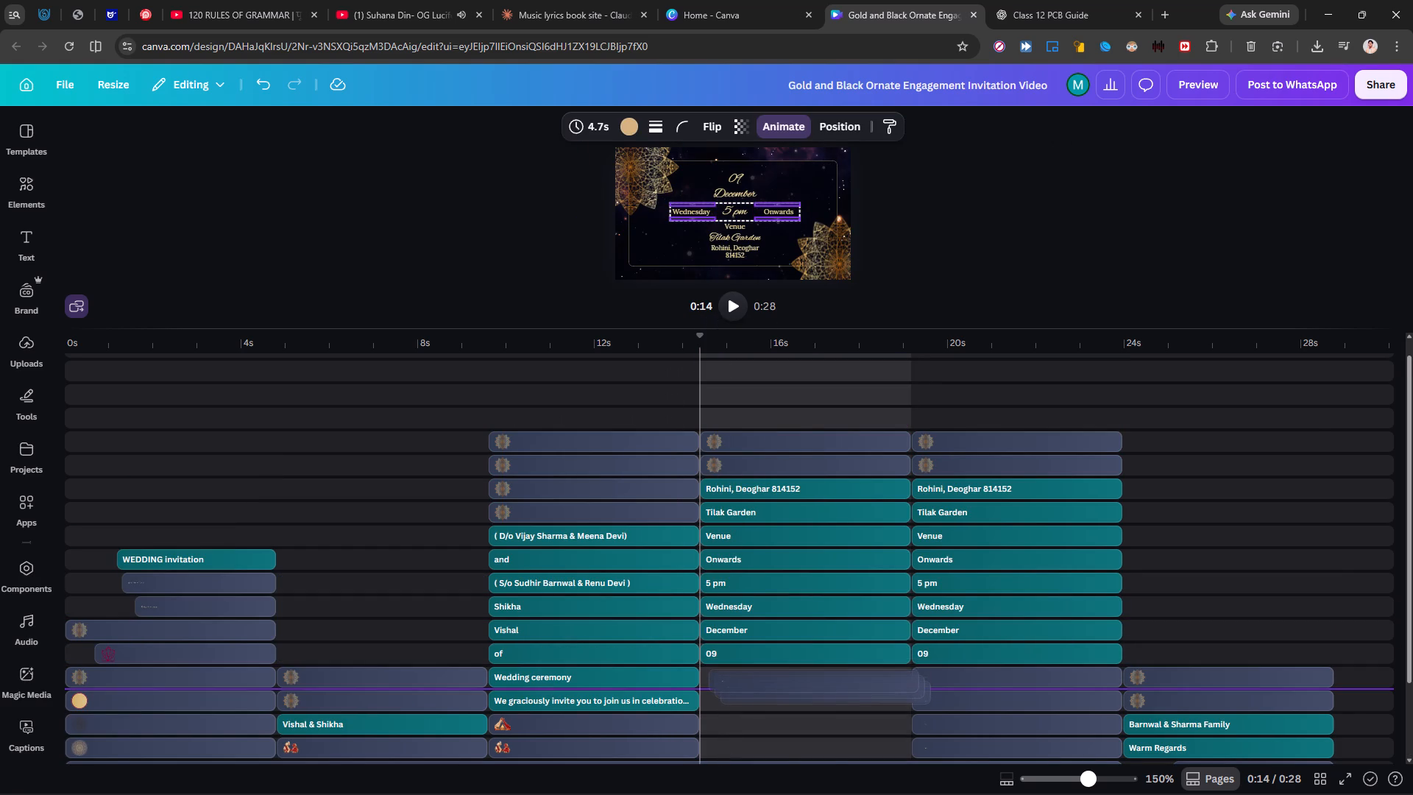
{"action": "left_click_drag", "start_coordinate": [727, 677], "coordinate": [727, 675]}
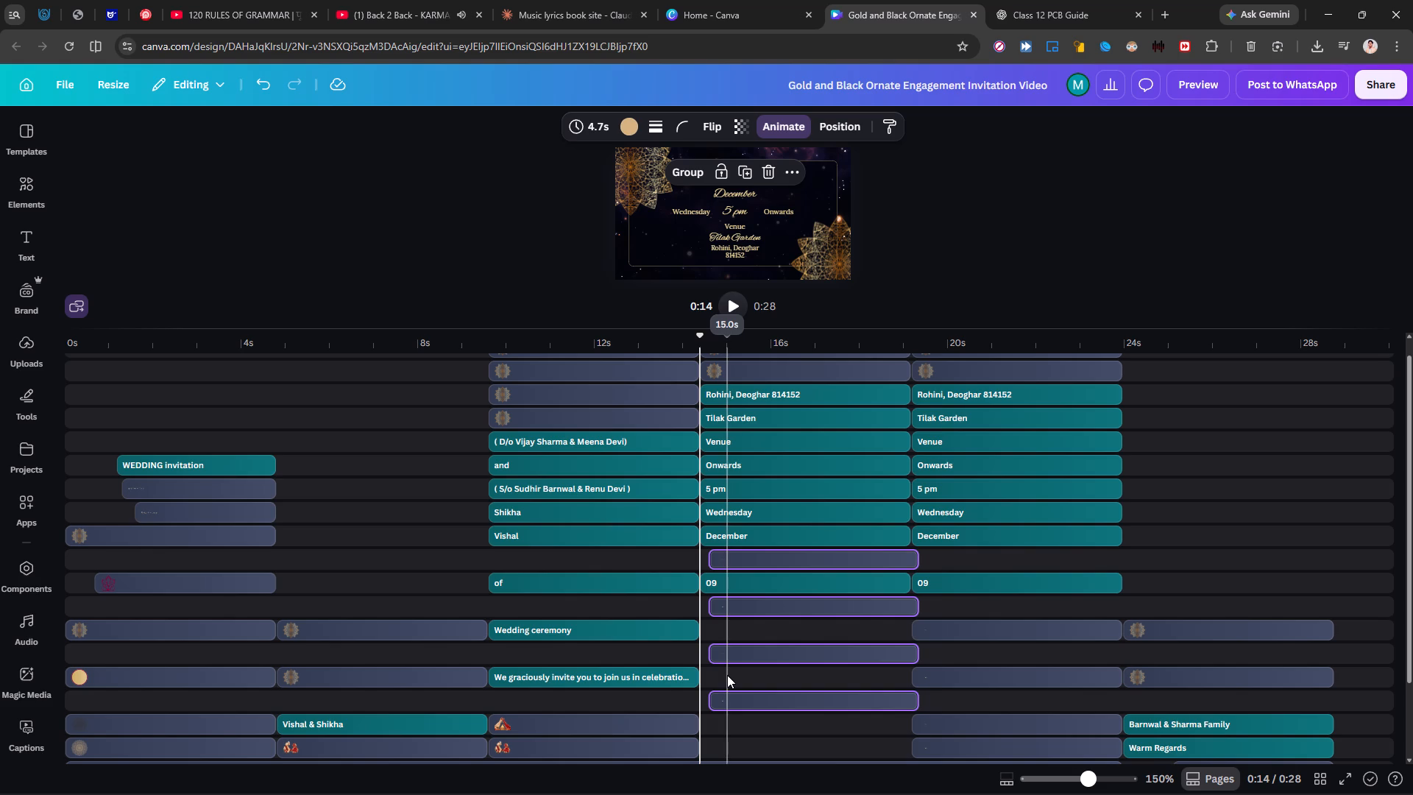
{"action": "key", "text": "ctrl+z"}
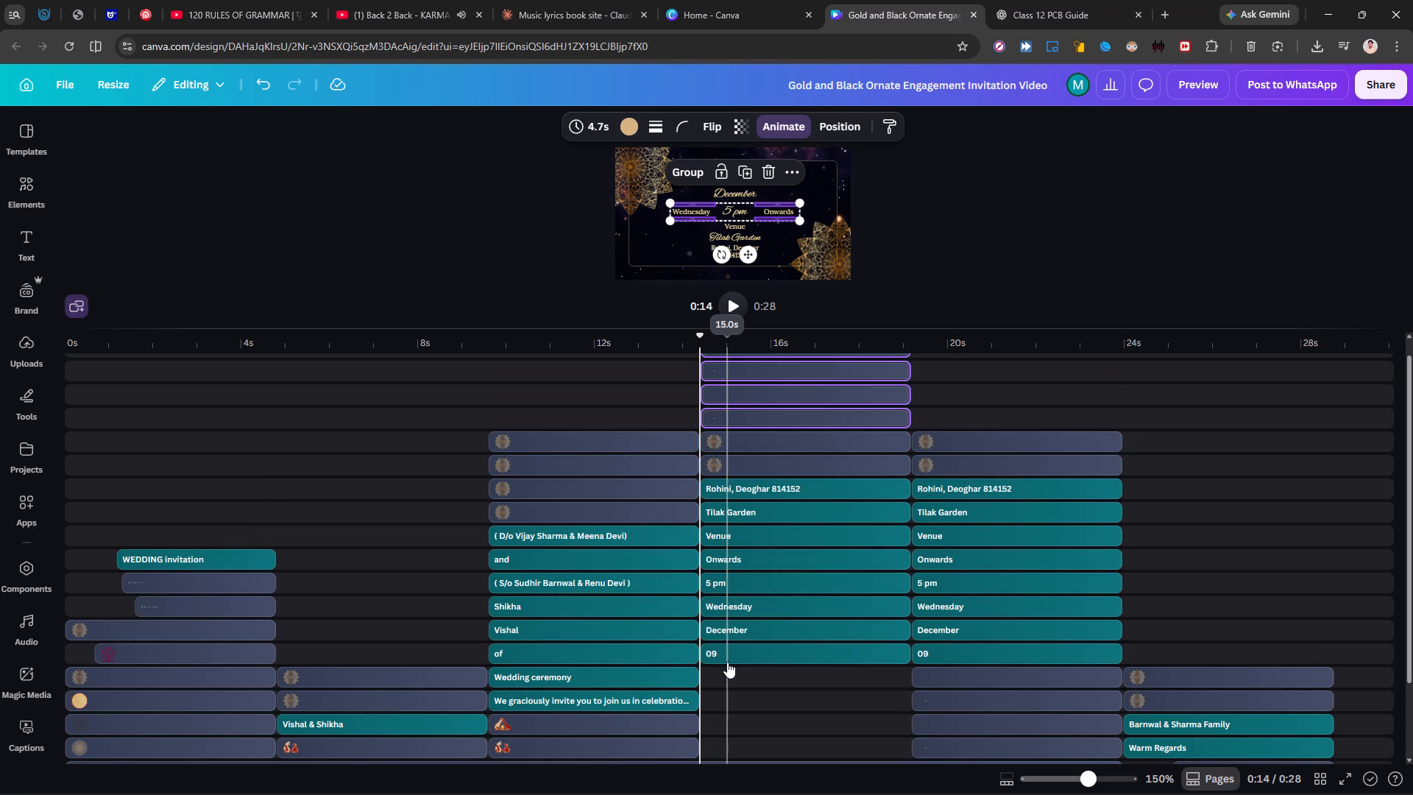
Move the four pasted line layers onto the tracks directly below the inserted scene's 09 text, level with the original scene's lines.
{"action": "scroll", "coordinate": [727, 662], "scroll_direction": "up", "scroll_amount": 5}
{"action": "left_click_drag", "start_coordinate": [940, 370], "coordinate": [889, 369]}
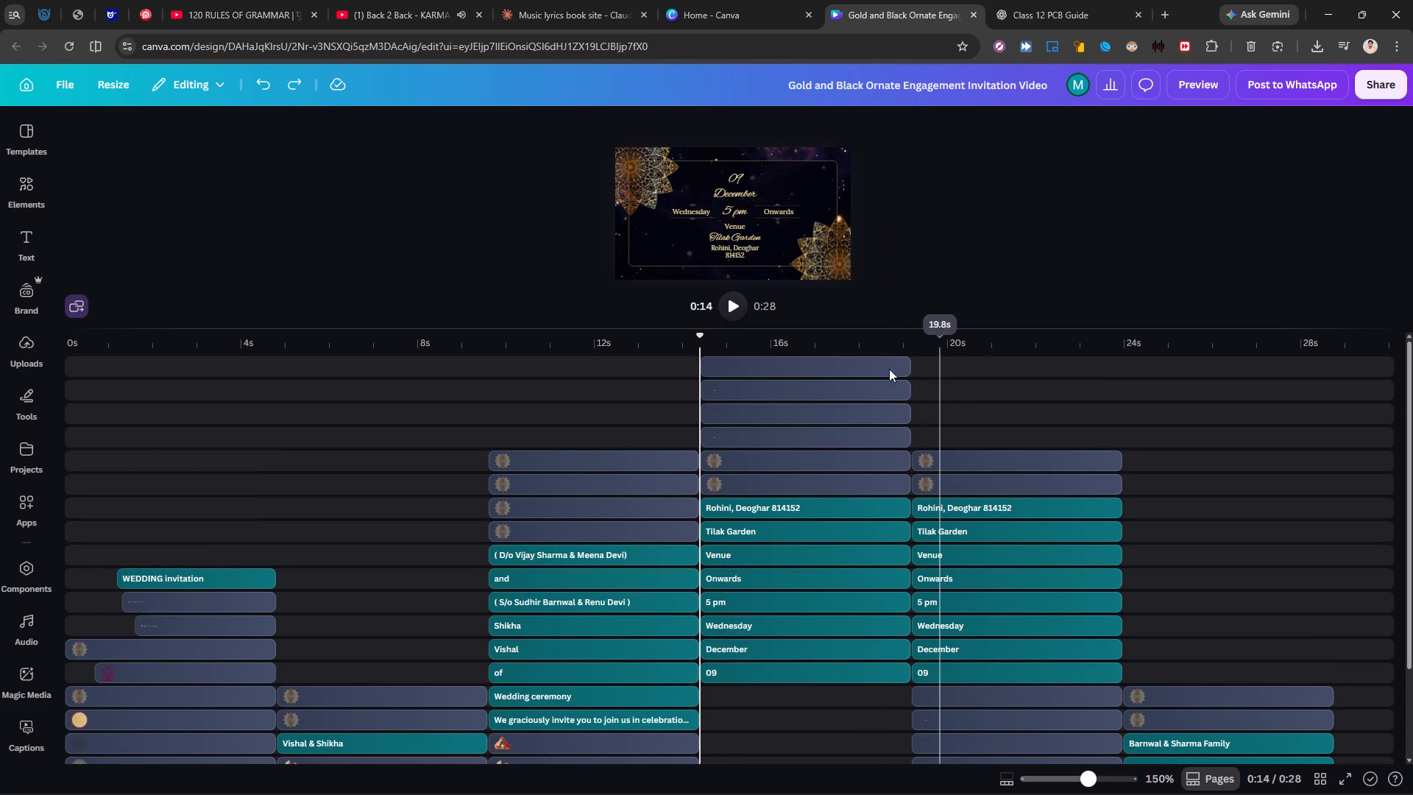
{"action": "left_click_drag", "start_coordinate": [889, 369], "coordinate": [836, 438]}
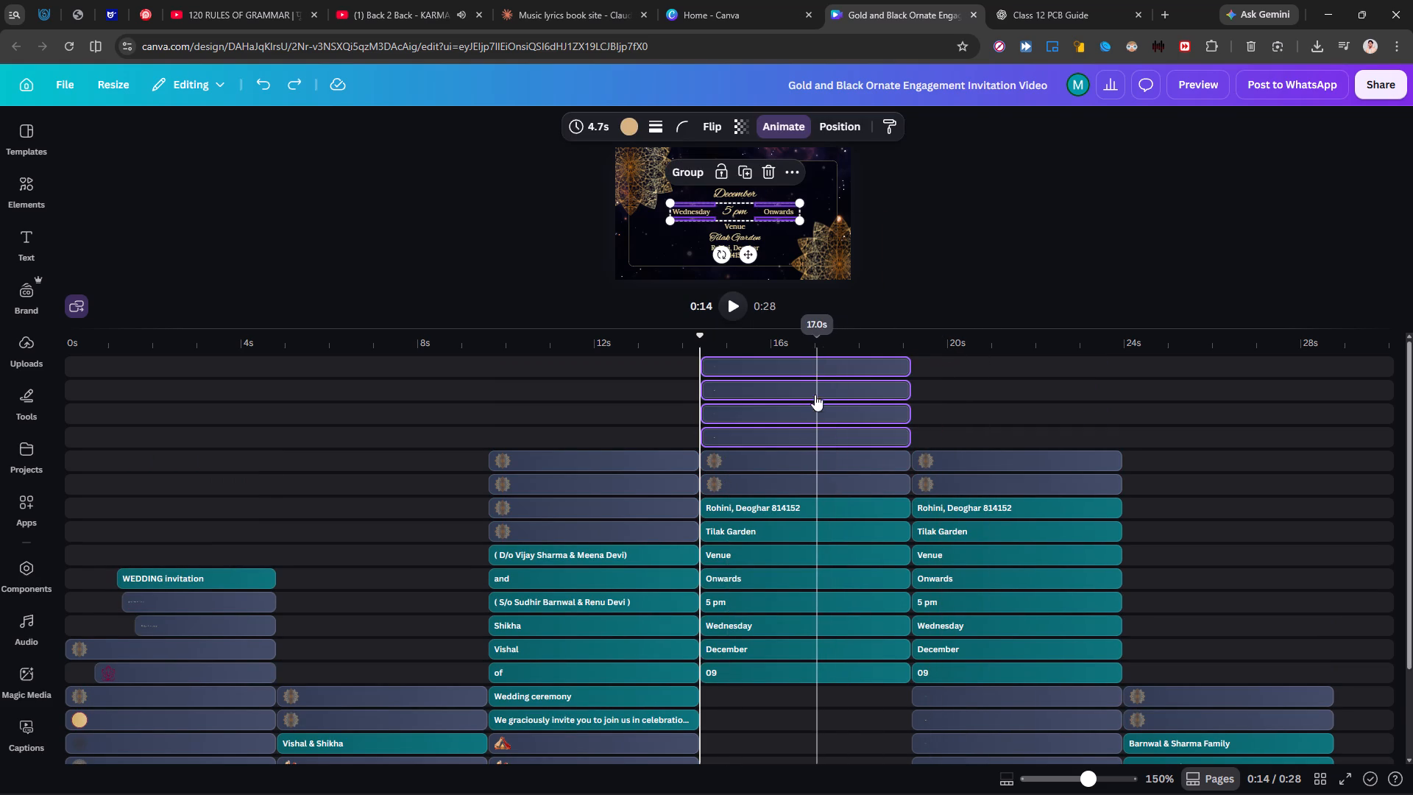
{"action": "left_click_drag", "start_coordinate": [804, 369], "coordinate": [799, 692]}
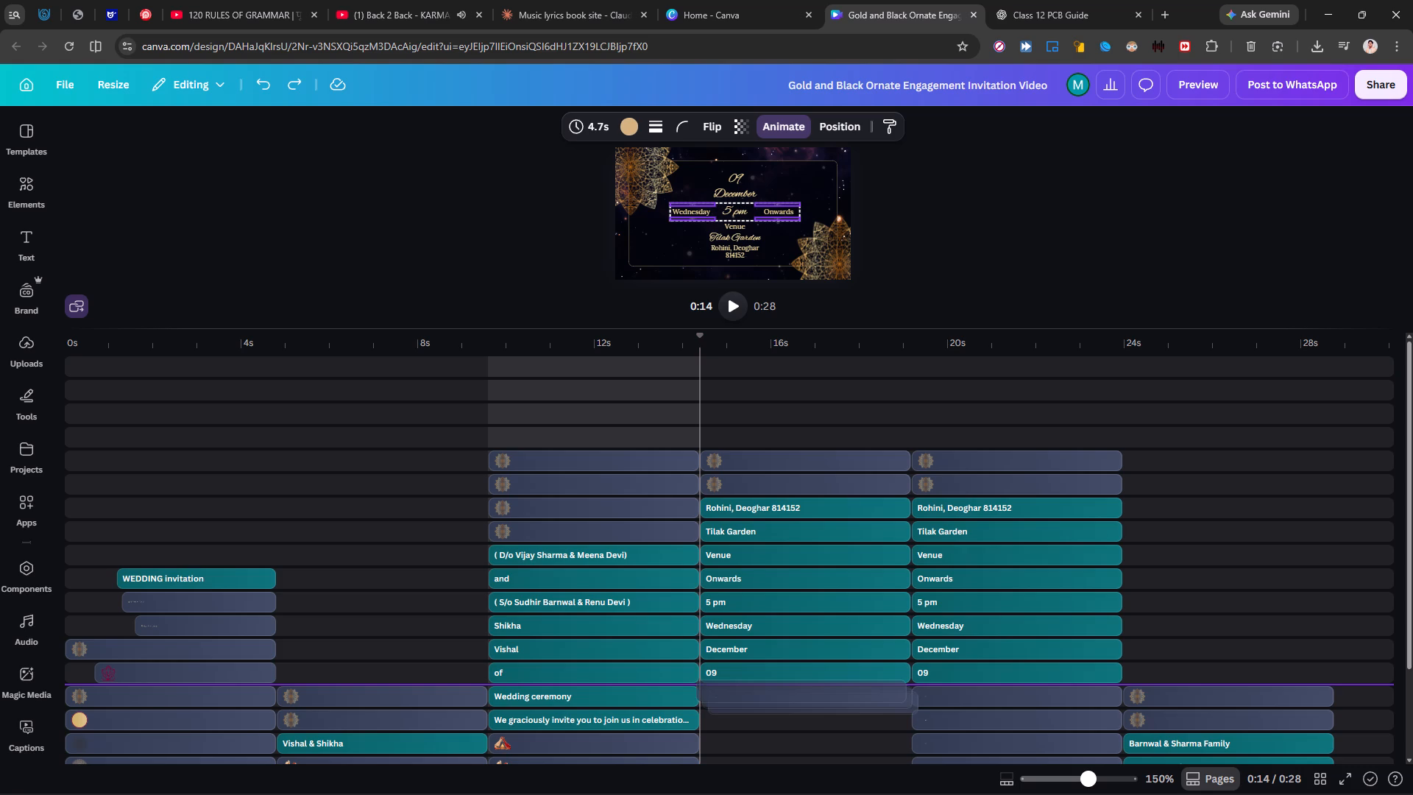
{"action": "left_click_drag", "start_coordinate": [799, 692], "coordinate": [810, 794]}
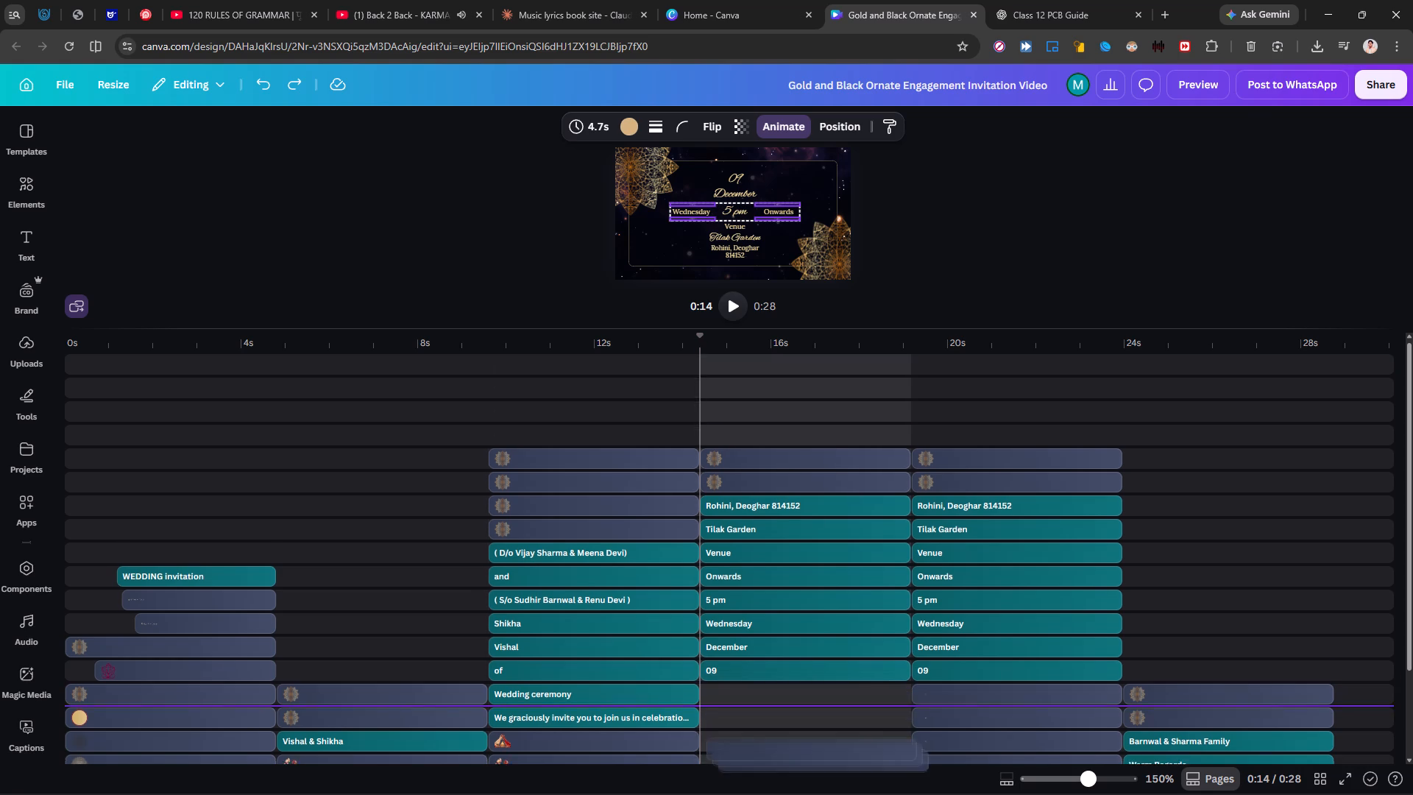
{"action": "left_click_drag", "start_coordinate": [810, 794], "coordinate": [796, 631]}
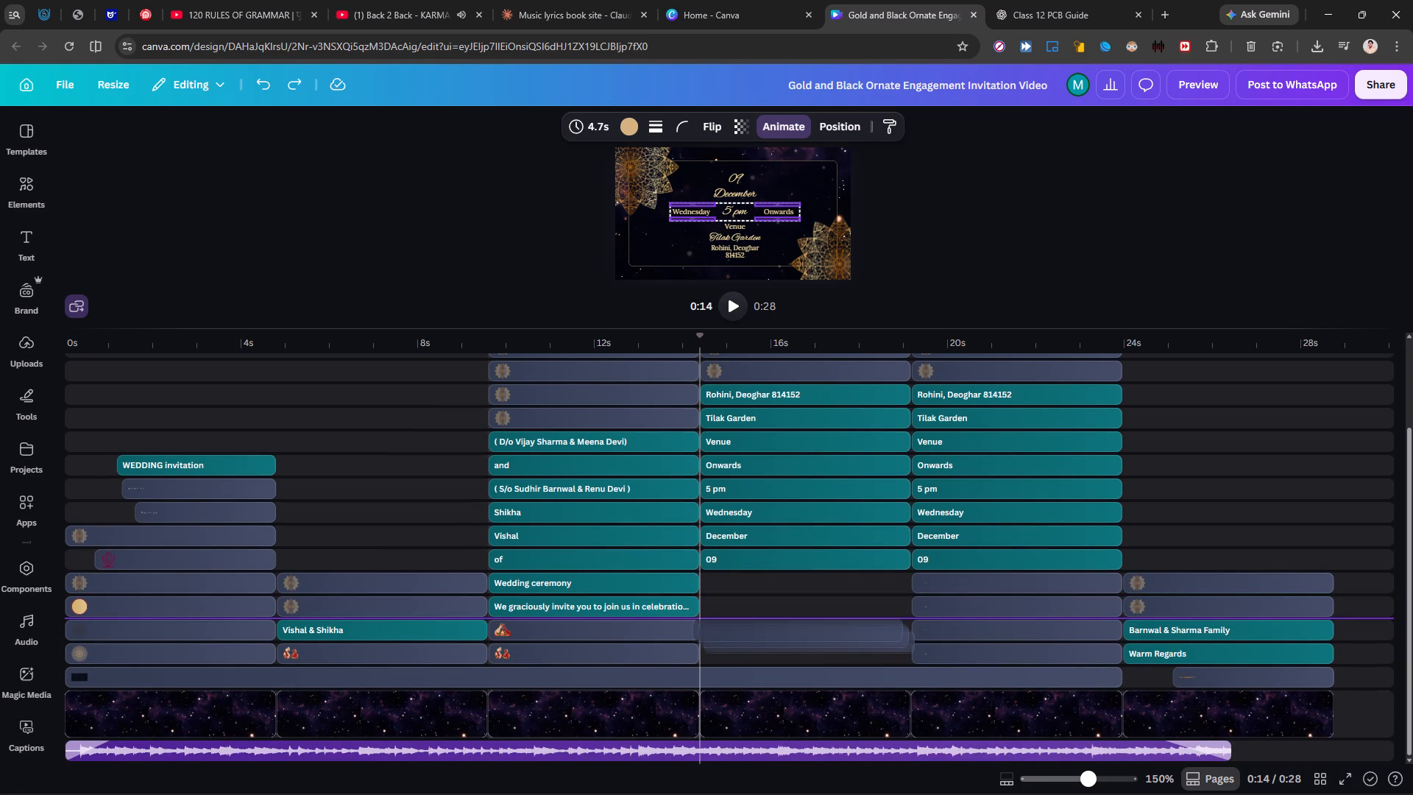
{"action": "left_click_drag", "start_coordinate": [796, 631], "coordinate": [797, 638]}
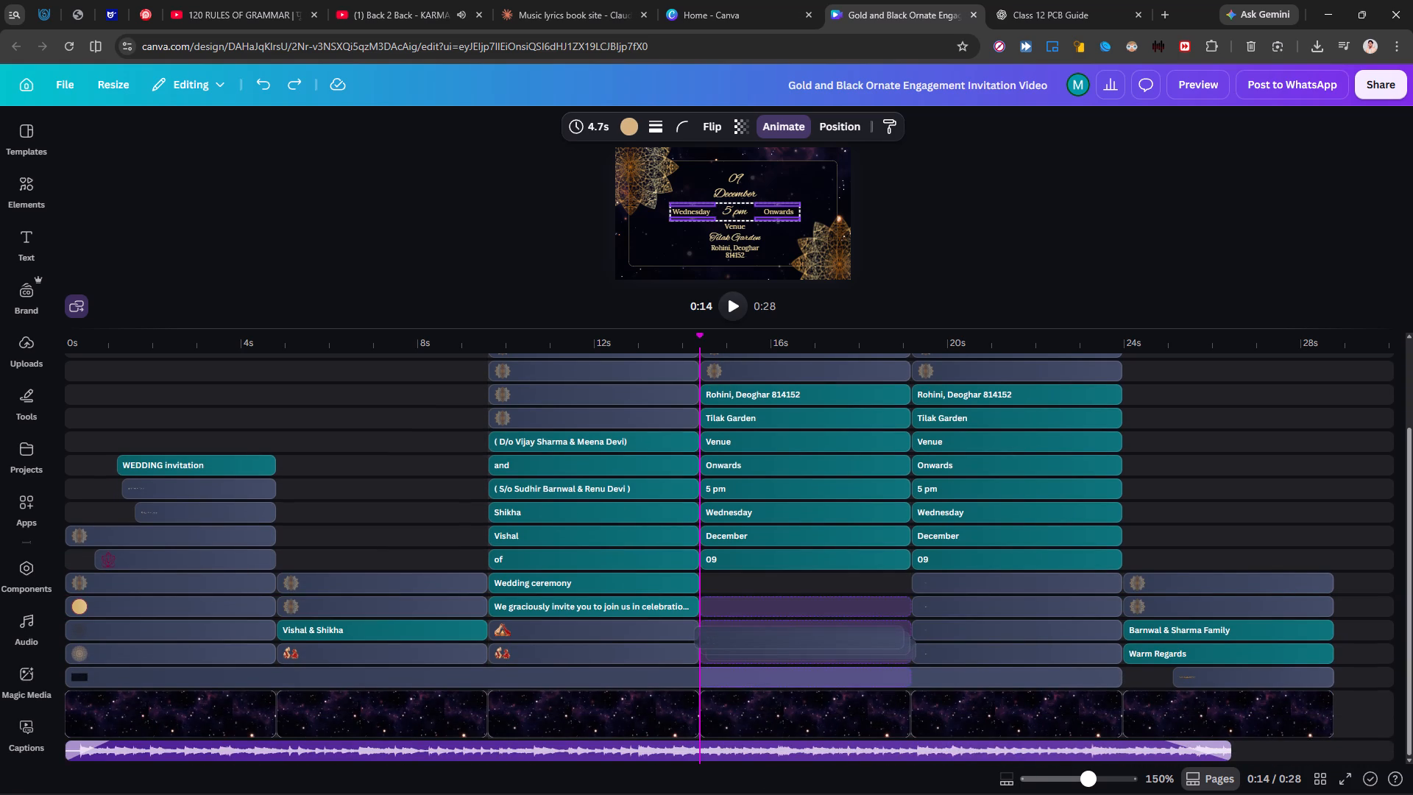
{"action": "left_click_drag", "start_coordinate": [797, 638], "coordinate": [798, 584]}
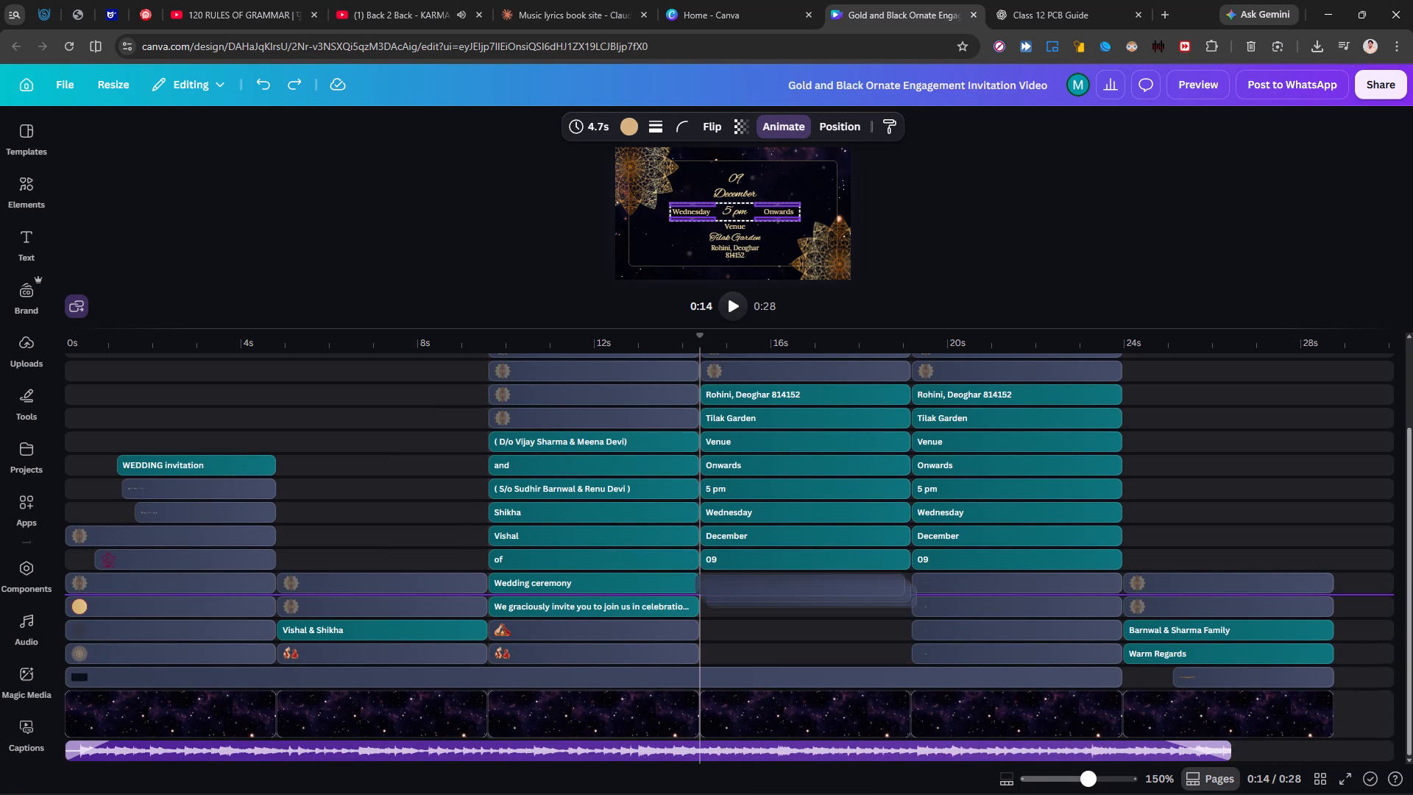
{"action": "left_click_drag", "start_coordinate": [798, 584], "coordinate": [797, 562]}
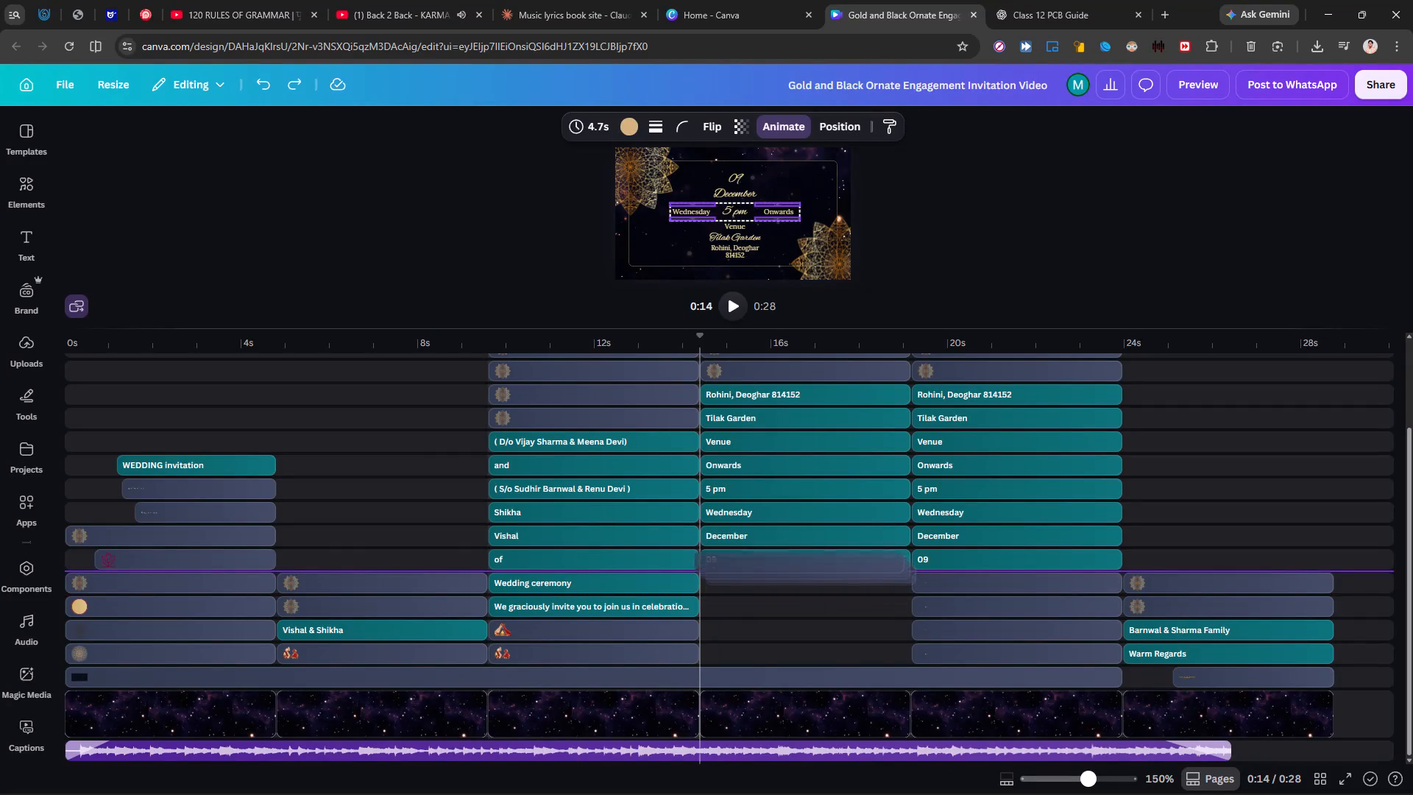
{"action": "left_click_drag", "start_coordinate": [797, 562], "coordinate": [798, 593]}
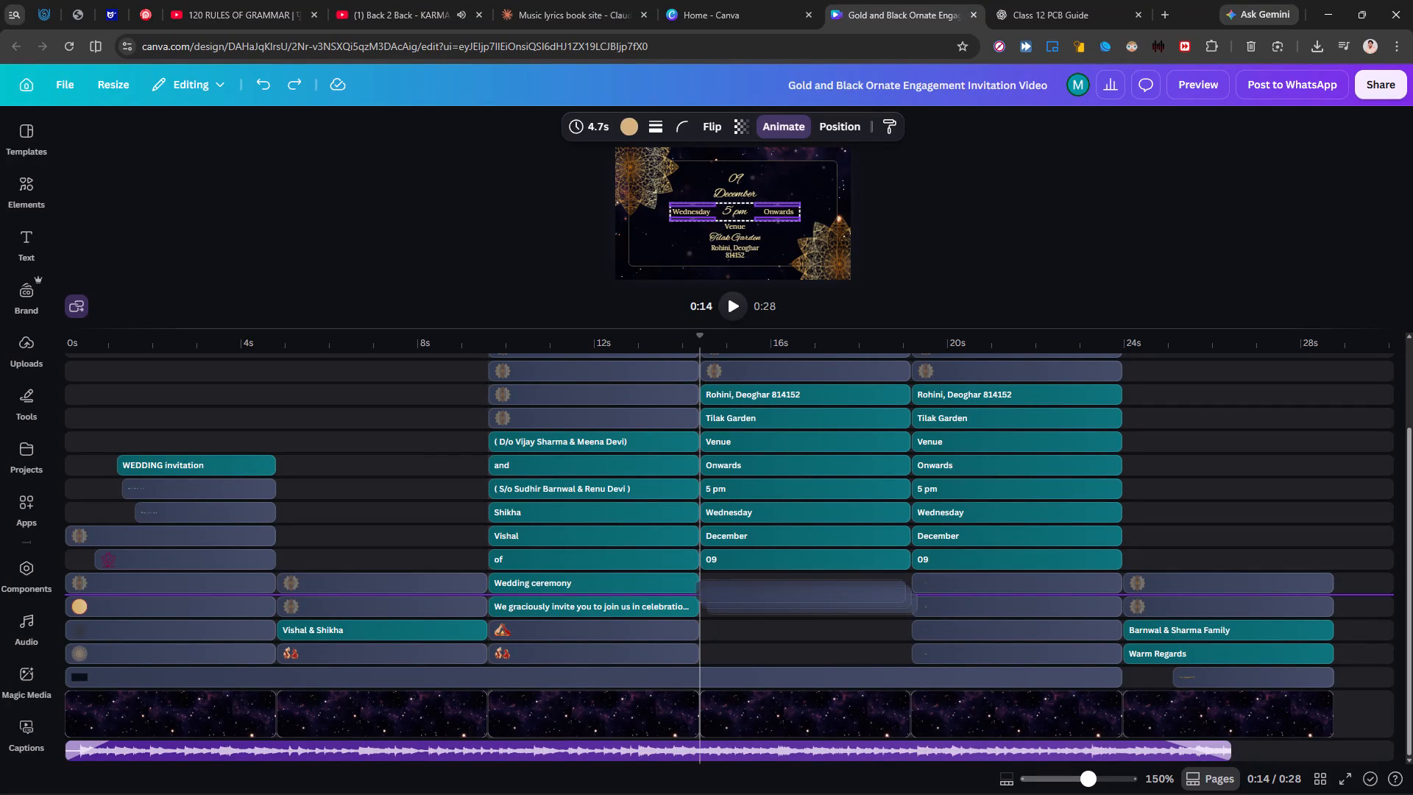
{"action": "left_click_drag", "start_coordinate": [798, 593], "coordinate": [802, 639]}
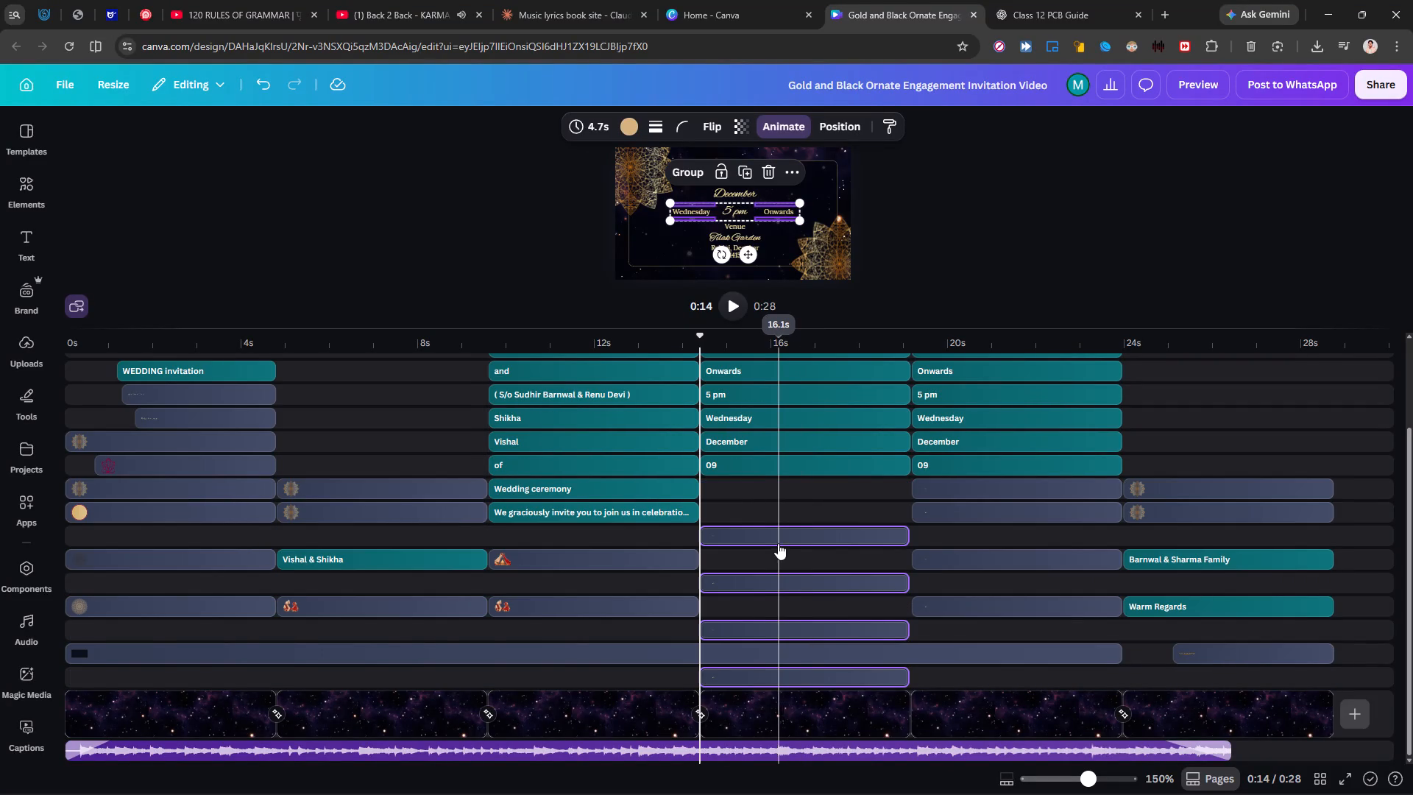
{"action": "left_click_drag", "start_coordinate": [776, 534], "coordinate": [775, 491]}
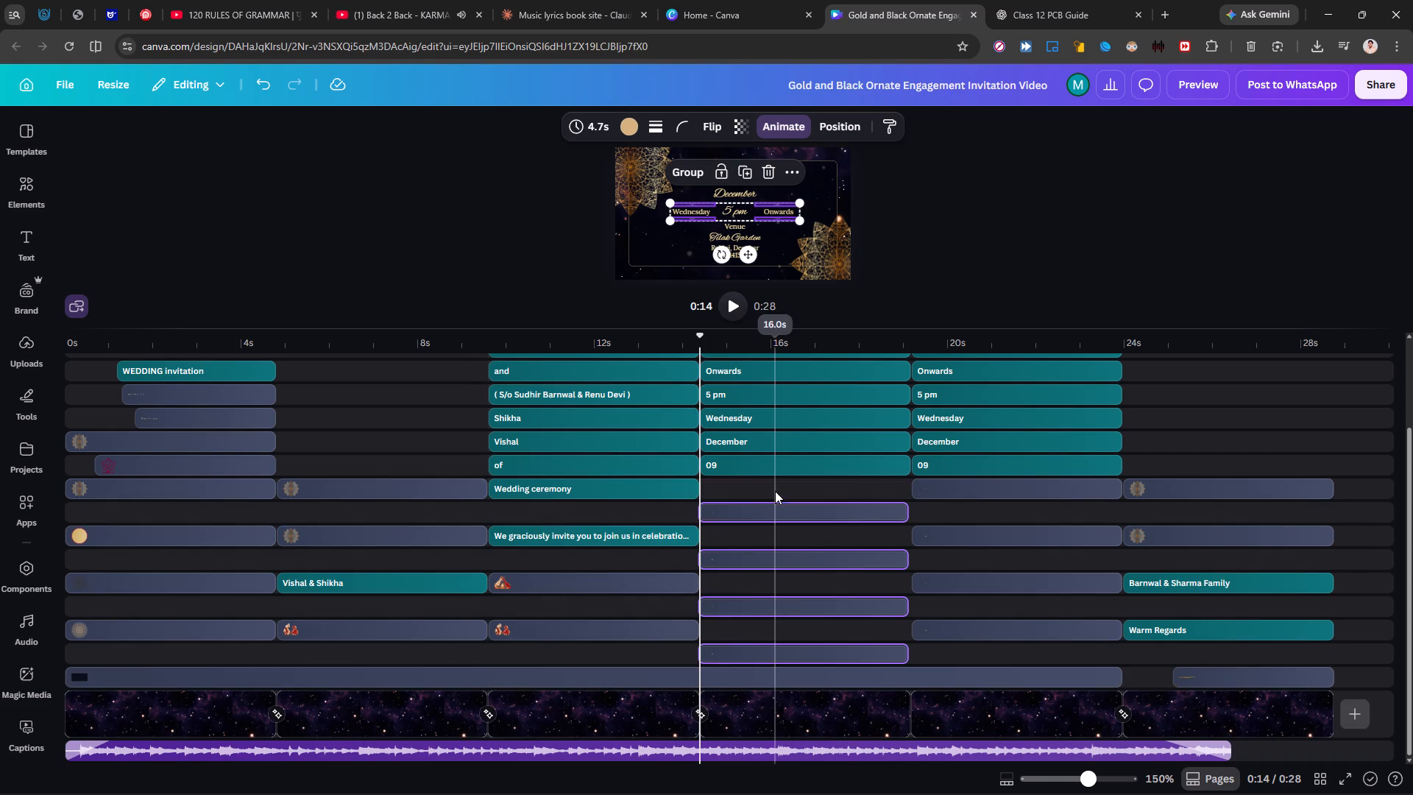
{"action": "left_click_drag", "start_coordinate": [752, 511], "coordinate": [752, 490]}
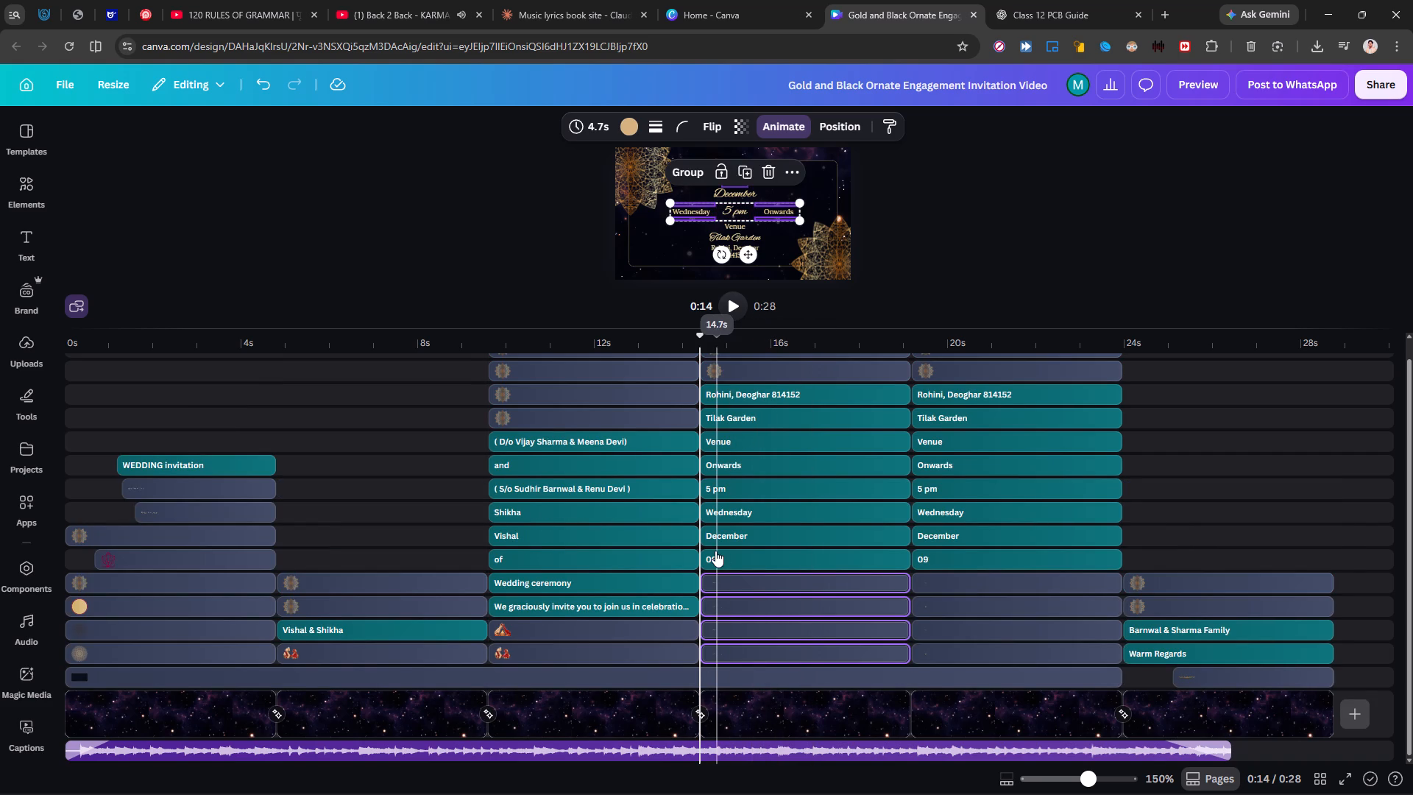
Enlarge the preview and play the video from about 8 s into the inserted date-and-venue scene, pausing around 16 s.
{"action": "scroll", "coordinate": [715, 551], "scroll_direction": "up", "scroll_amount": 3}
{"action": "scroll", "coordinate": [618, 431], "scroll_direction": "up", "scroll_amount": 1}
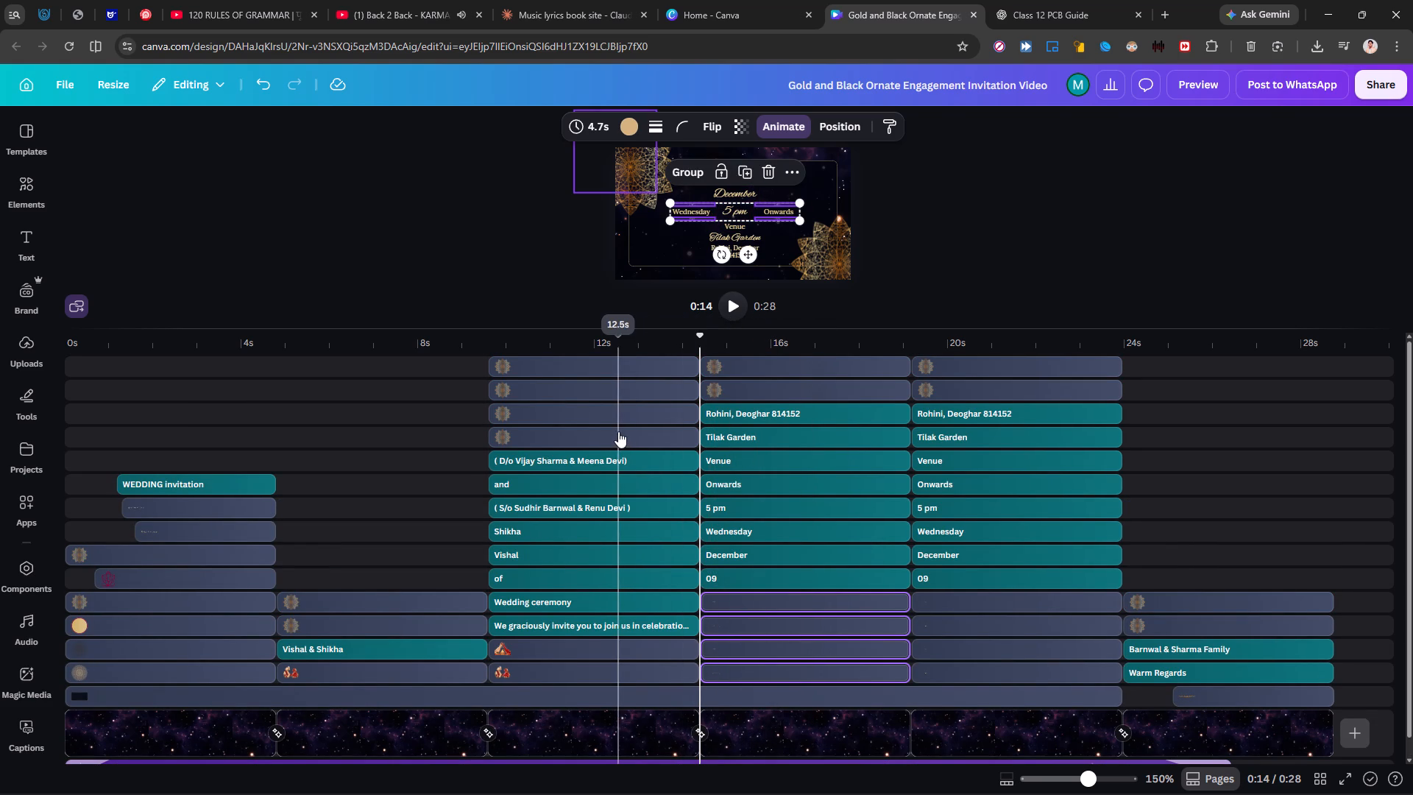
{"action": "scroll", "coordinate": [618, 431], "scroll_direction": "up", "scroll_amount": 1}
{"action": "left_click", "coordinate": [454, 490]}
{"action": "key", "text": "space"}
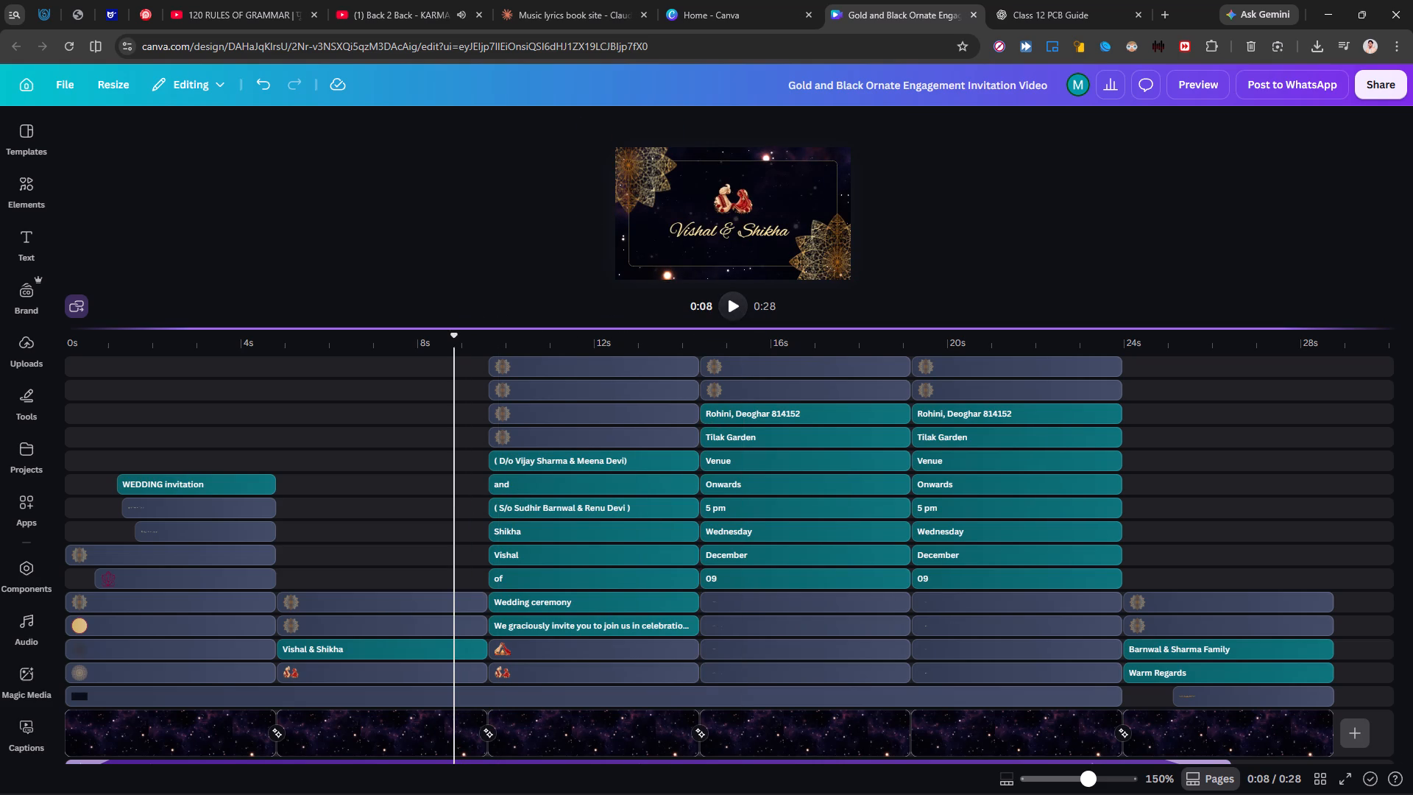
{"action": "left_click_drag", "start_coordinate": [718, 327], "coordinate": [718, 649]}
{"action": "key", "text": "space"}
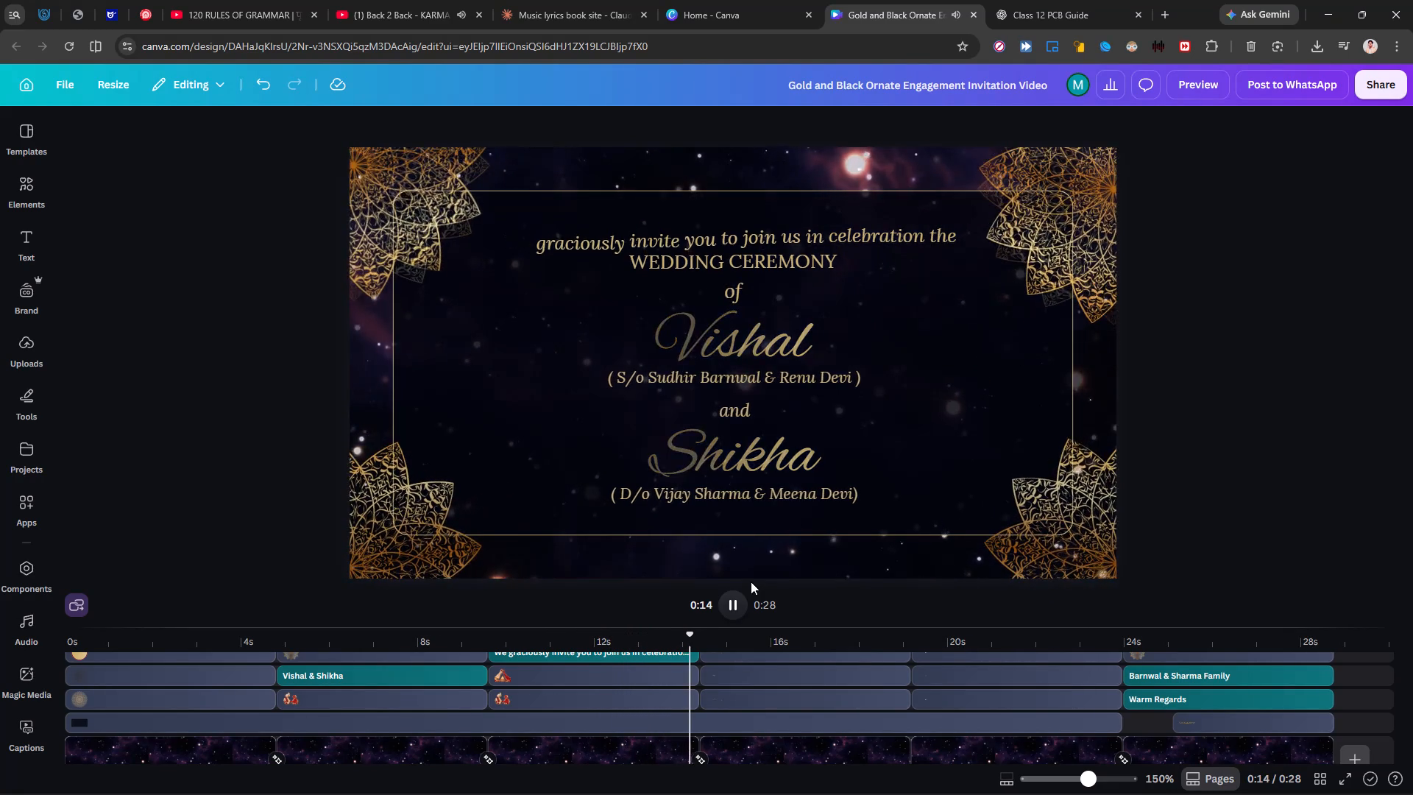
{"action": "key", "text": "space"}
{"action": "key", "text": "space"}
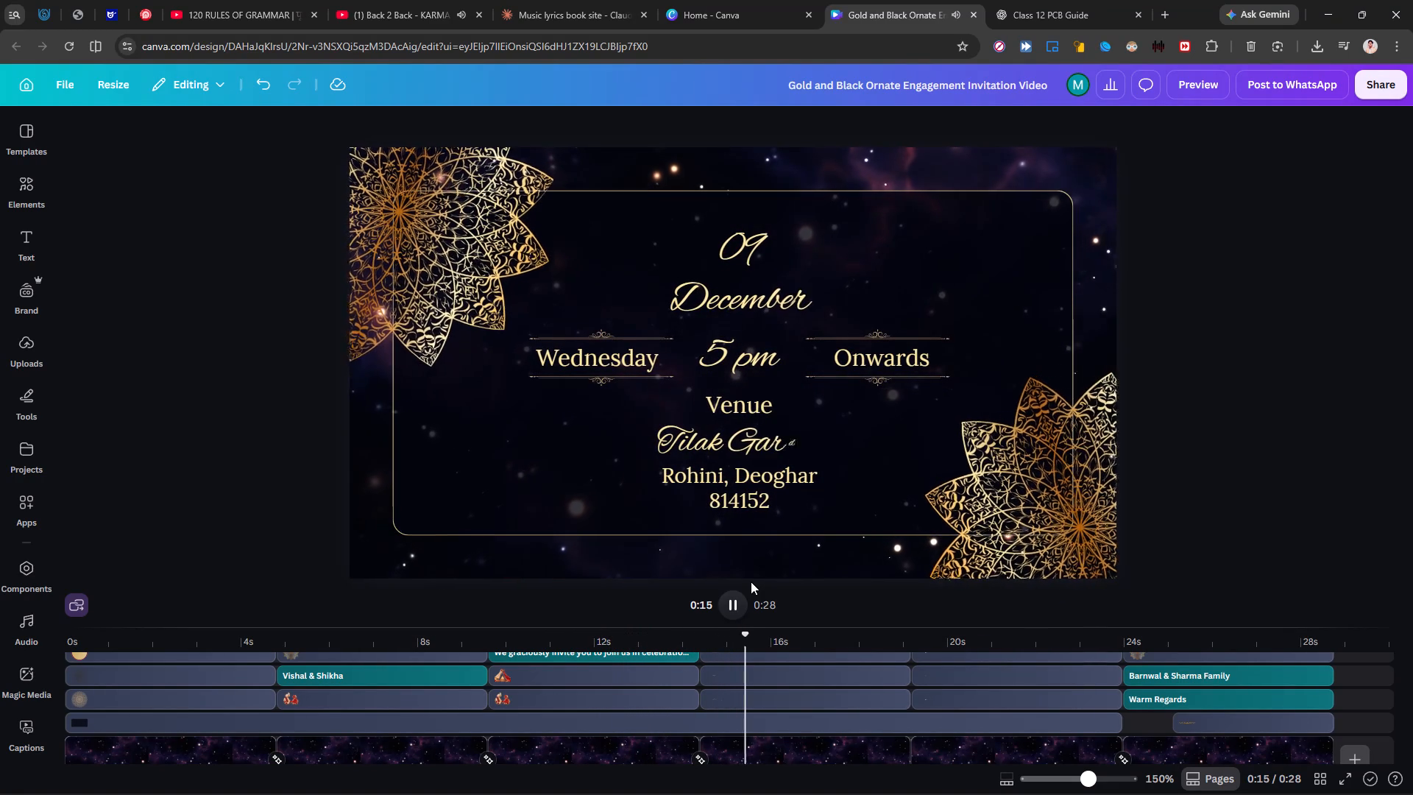
{"action": "key", "text": "space"}
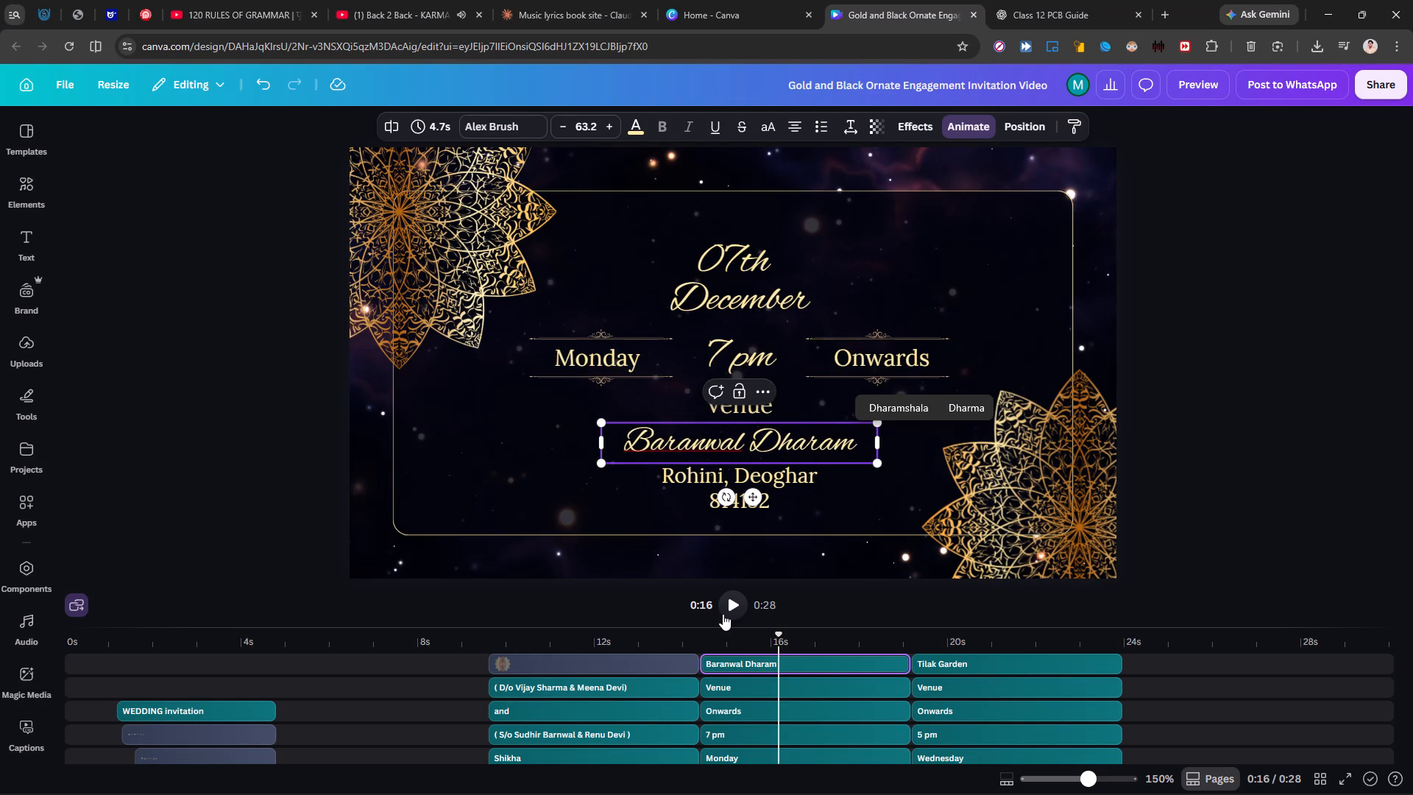
{"action": "type", "text": "shala"}
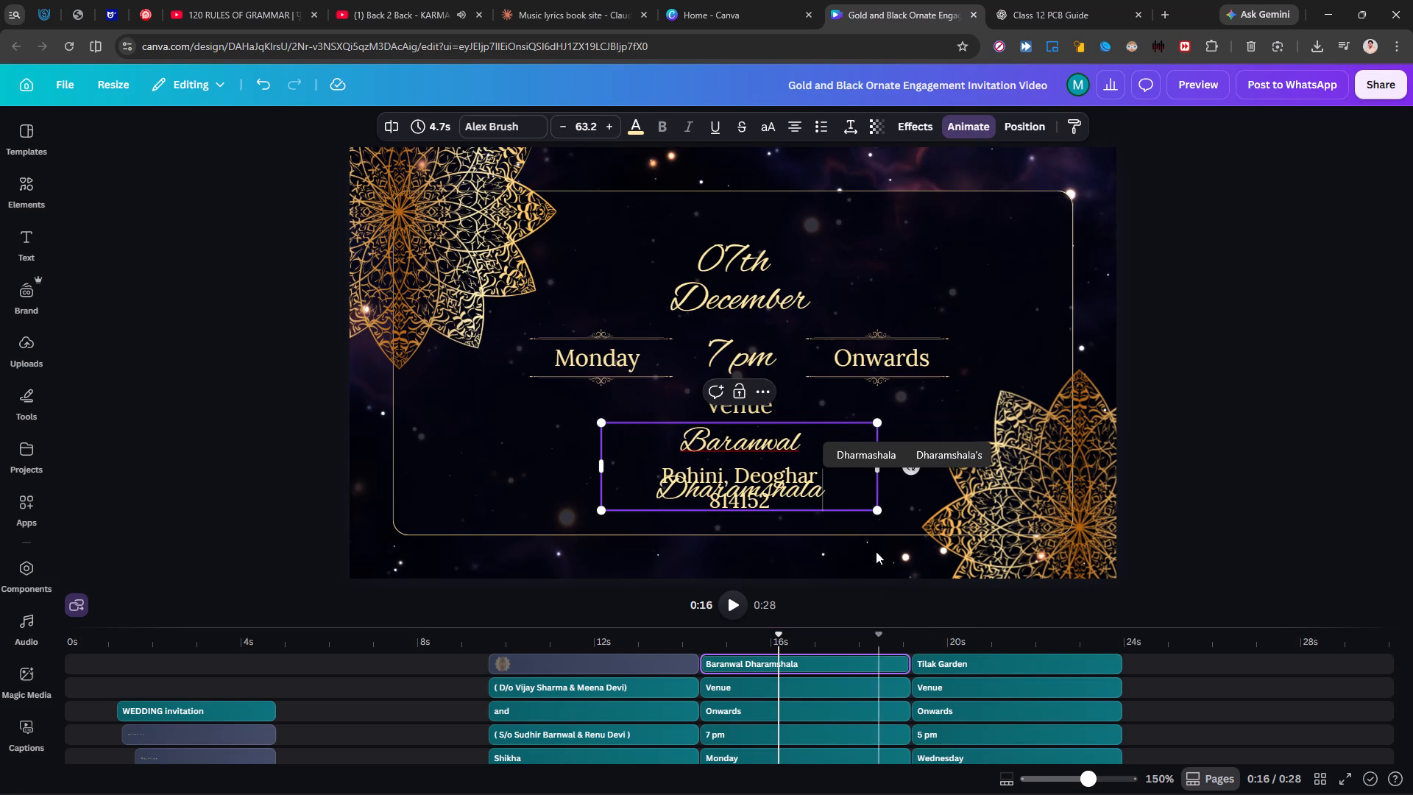
{"action": "left_click", "coordinate": [880, 471]}
{"action": "left_click", "coordinate": [815, 476]}
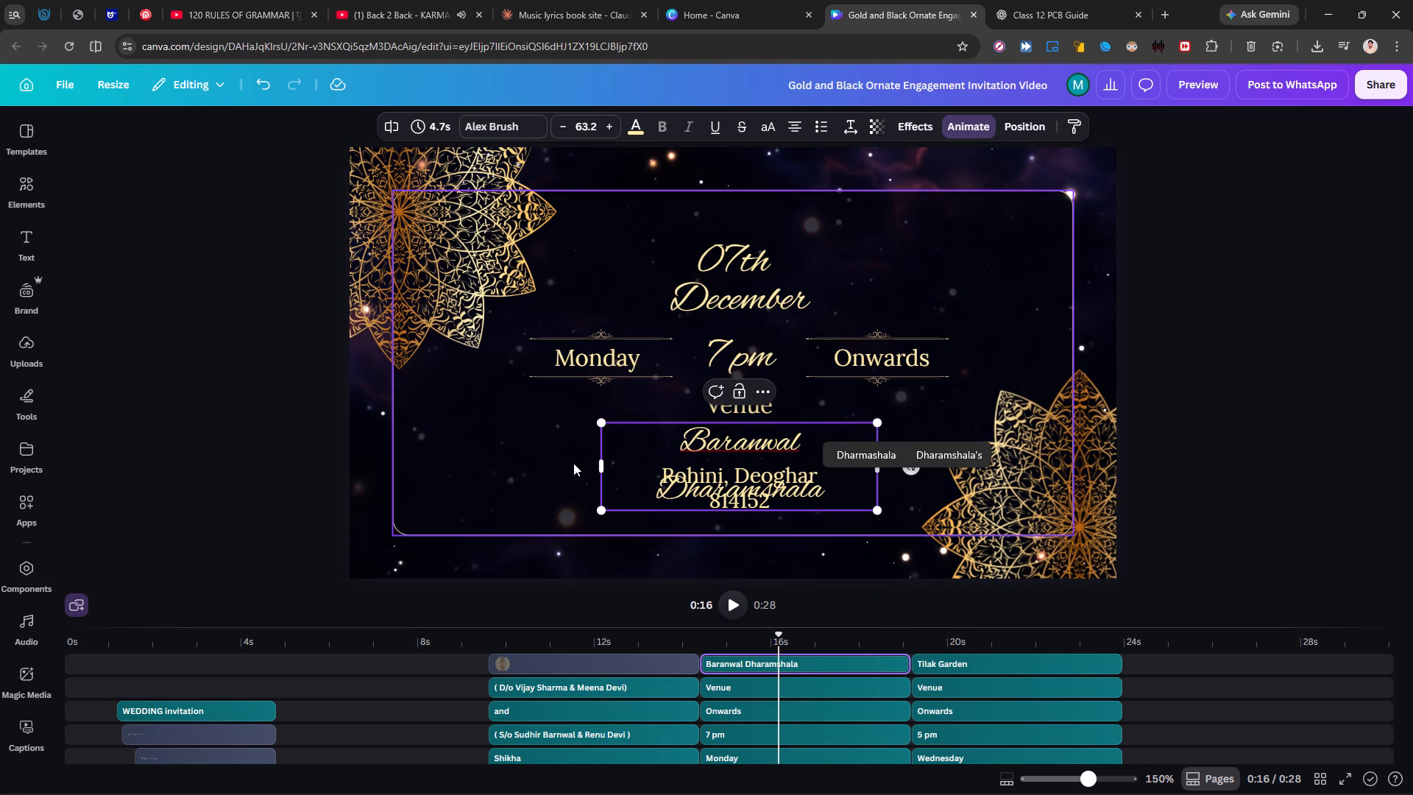
{"action": "double_click", "coordinate": [603, 463]}
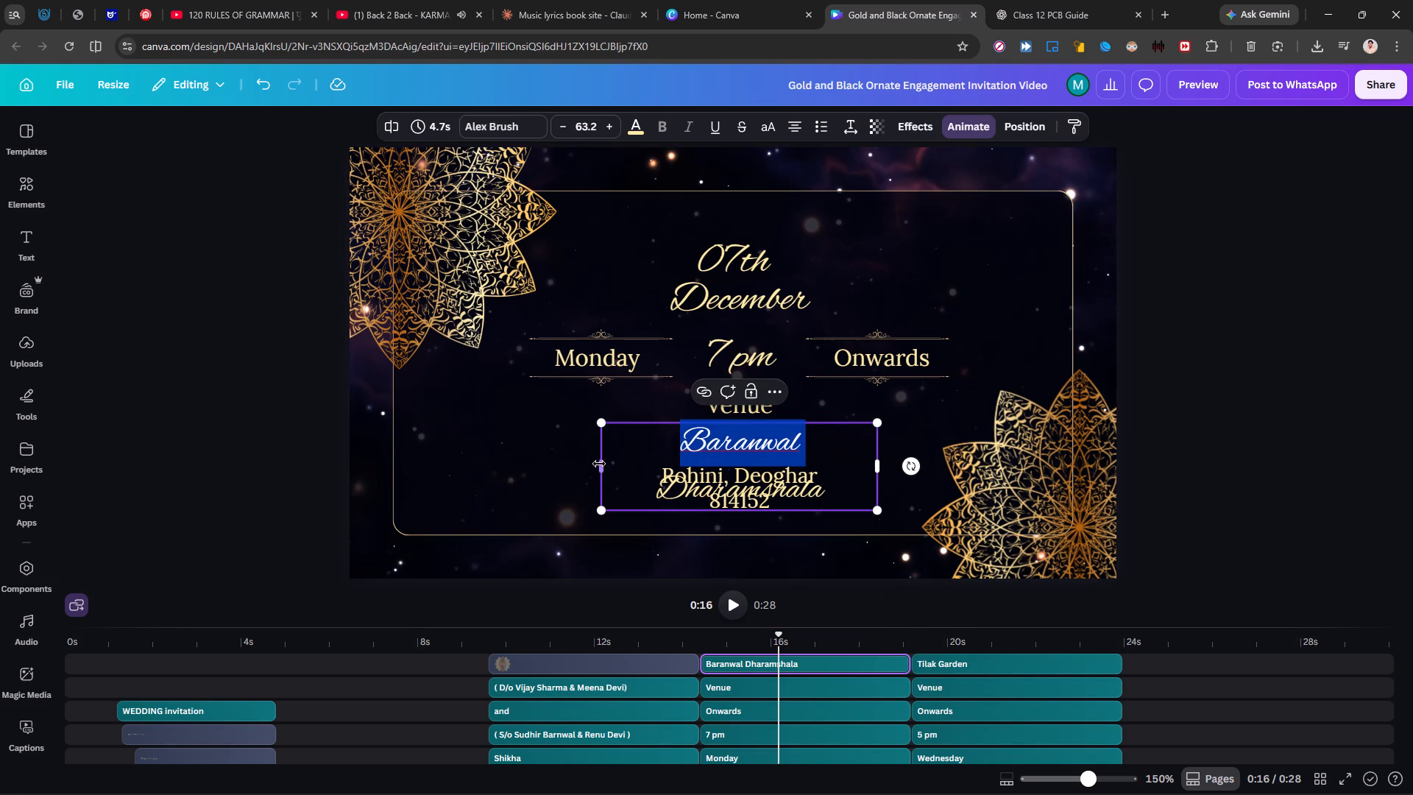
{"action": "left_click_drag", "start_coordinate": [599, 464], "coordinate": [580, 460]}
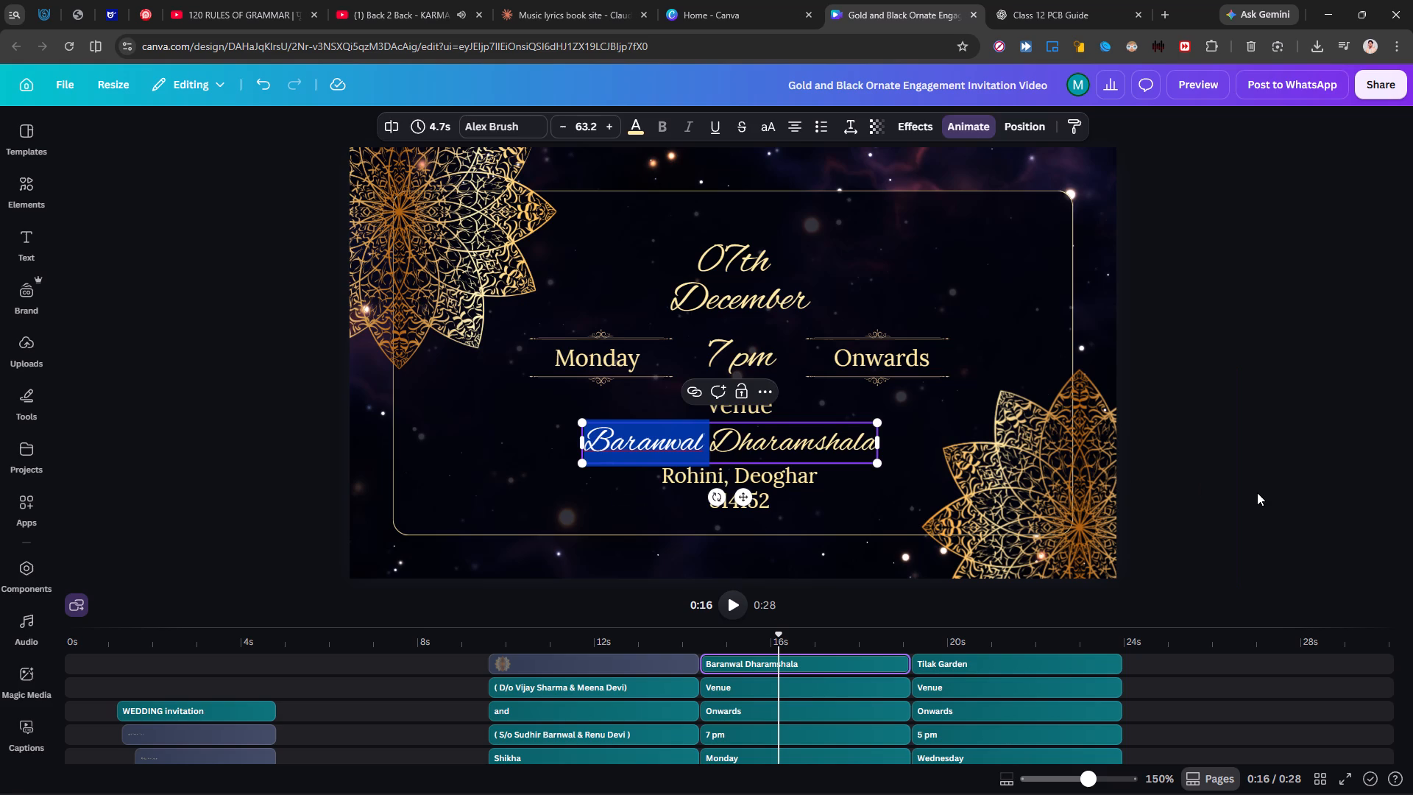
{"action": "left_click", "coordinate": [1257, 492]}
Nudge the Baranwal Dharamshala text slightly to the right to centre it under Venue.
{"action": "left_click", "coordinate": [801, 452]}
{"action": "key", "text": "Right"}
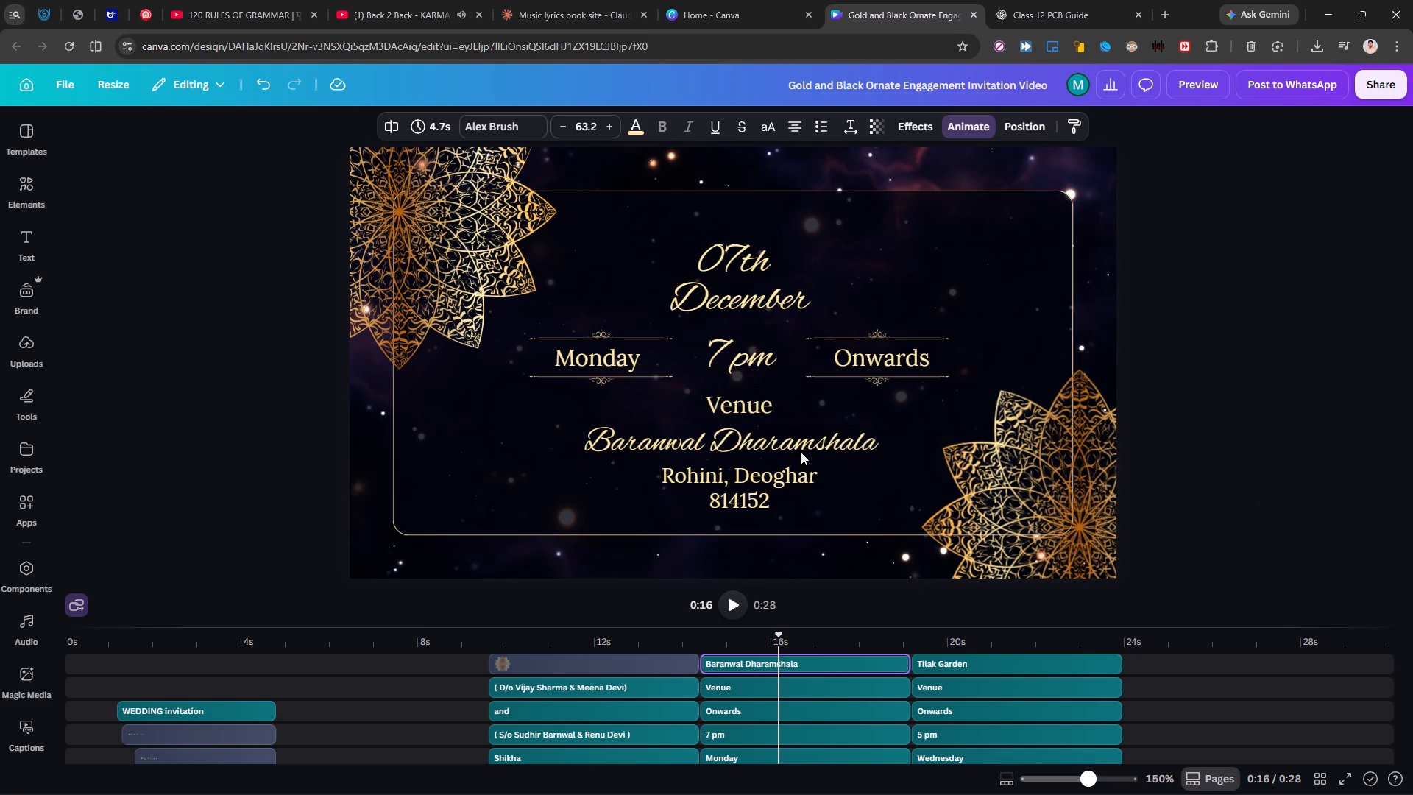
{"action": "key", "text": "Right"}
{"action": "key", "text": "Right"}
{"action": "key", "text": "Right"}
{"action": "key", "text": "Right"}
{"action": "key", "text": "Right"}
{"action": "key", "text": "Right"}
{"action": "key", "text": "Right"}
{"action": "key", "text": "Right"}
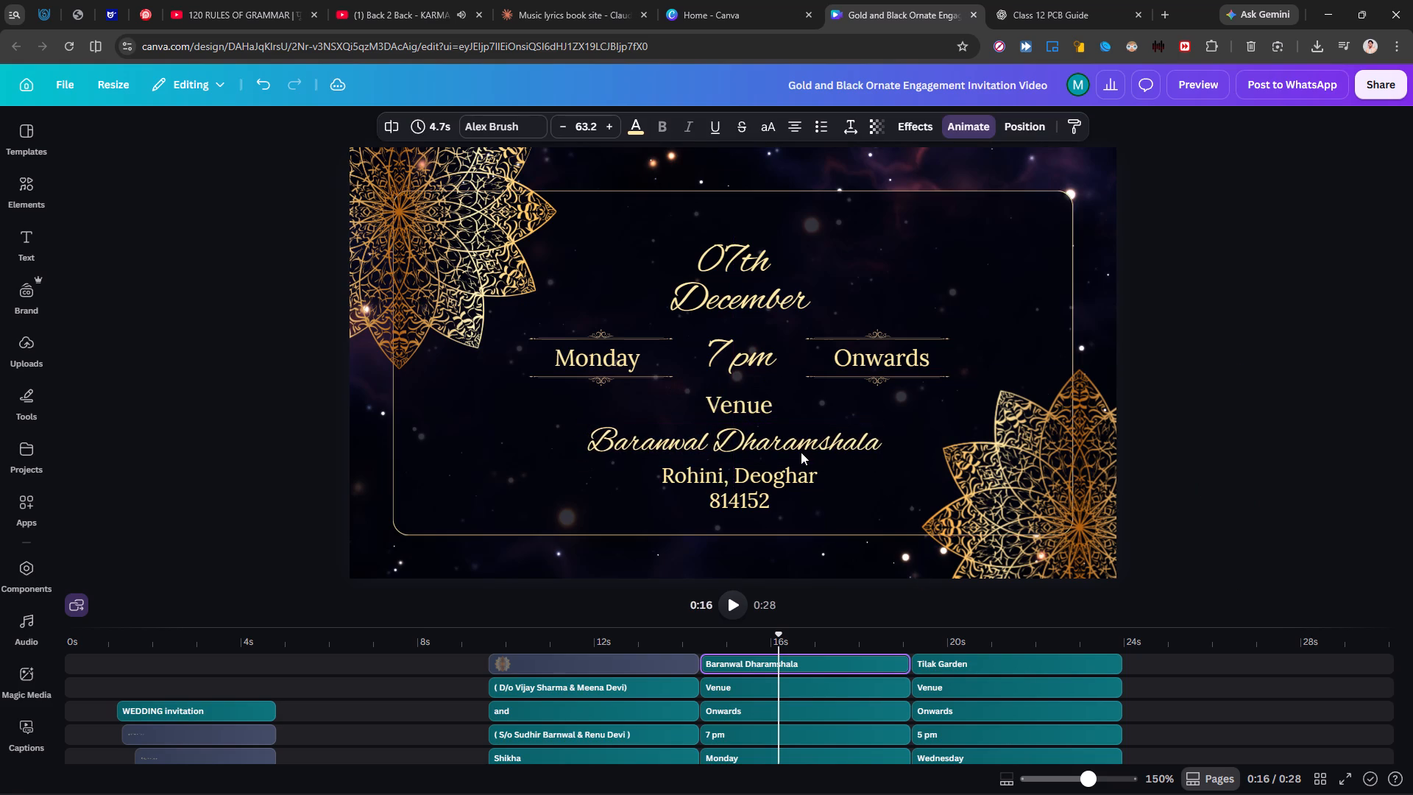
{"action": "key", "text": "Left"}
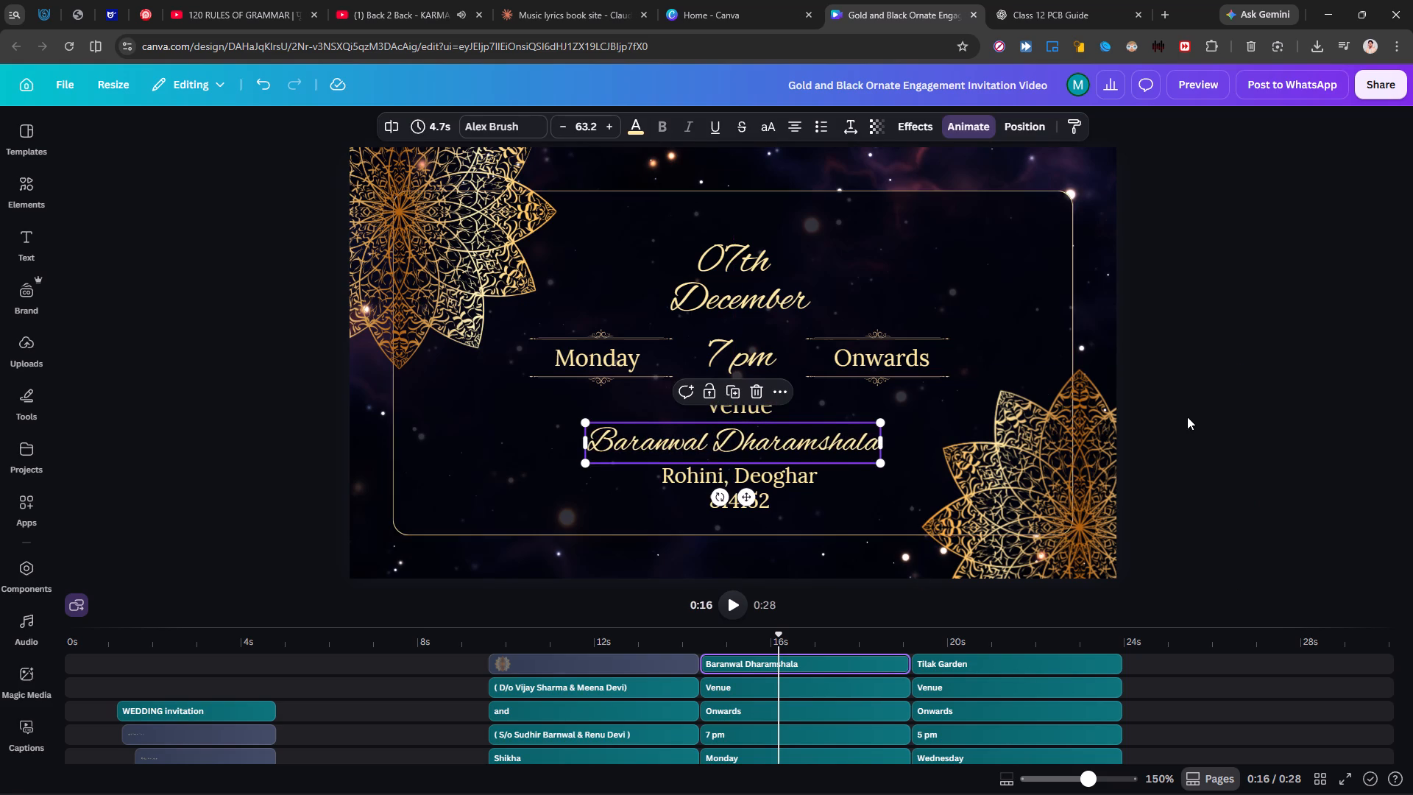
{"action": "left_click", "coordinate": [1187, 417]}
{"action": "double_click", "coordinate": [715, 477]}
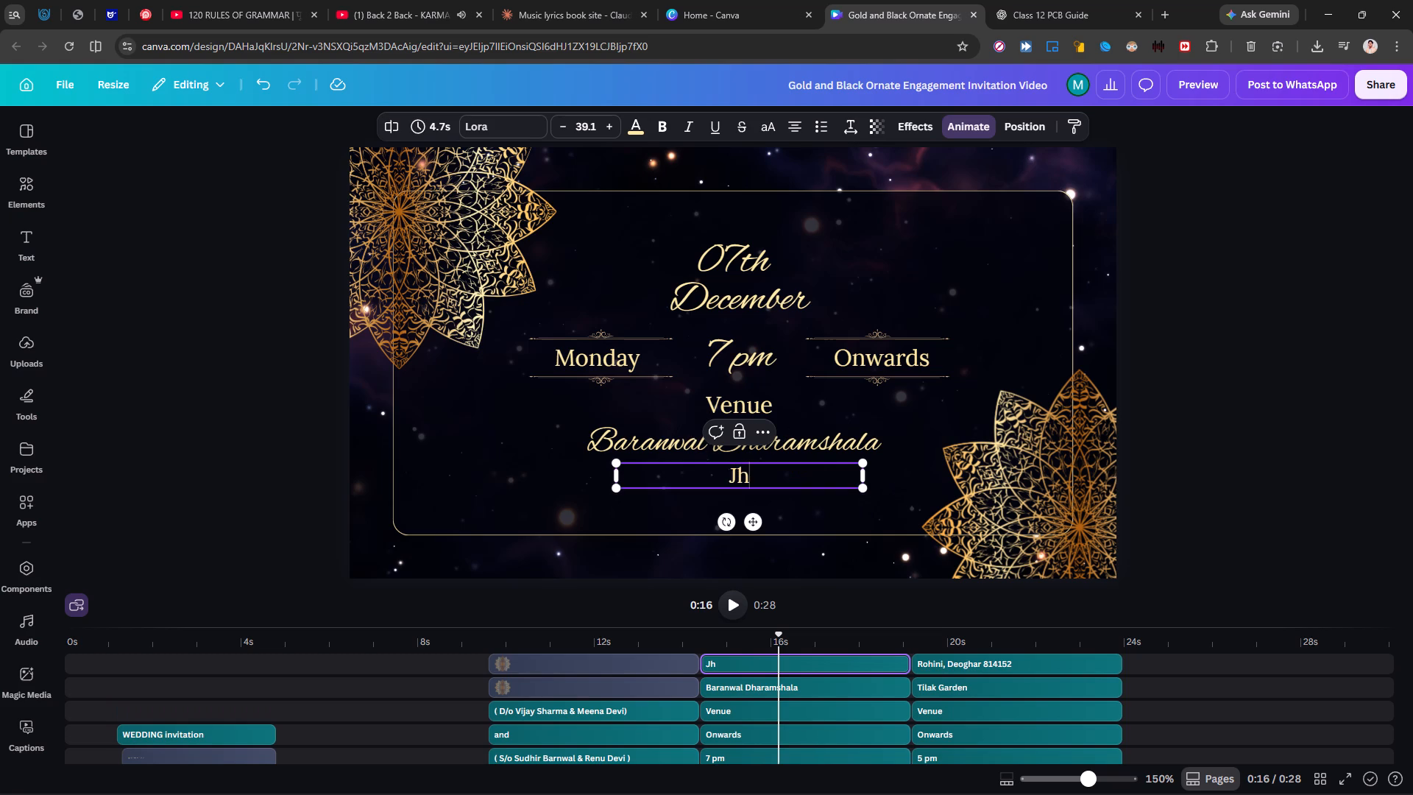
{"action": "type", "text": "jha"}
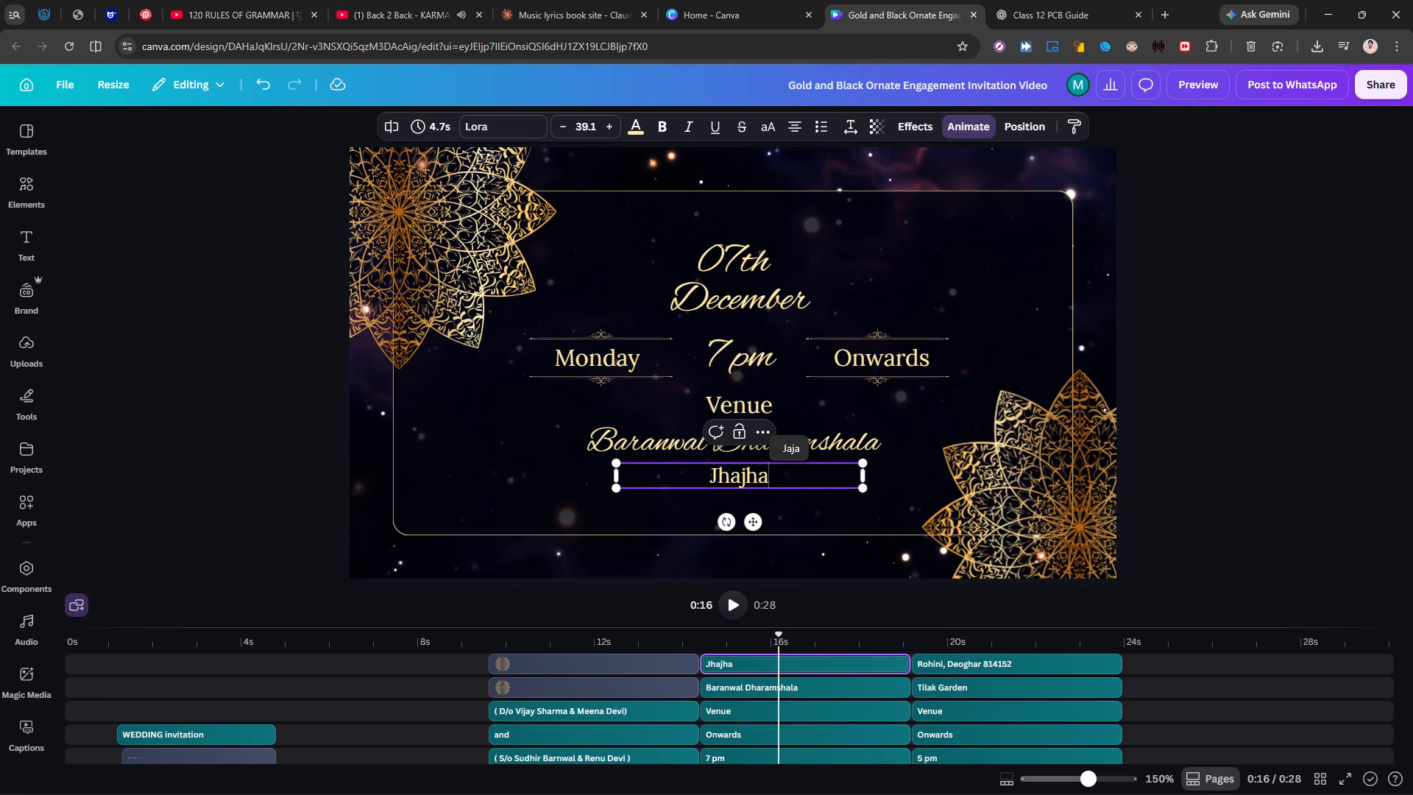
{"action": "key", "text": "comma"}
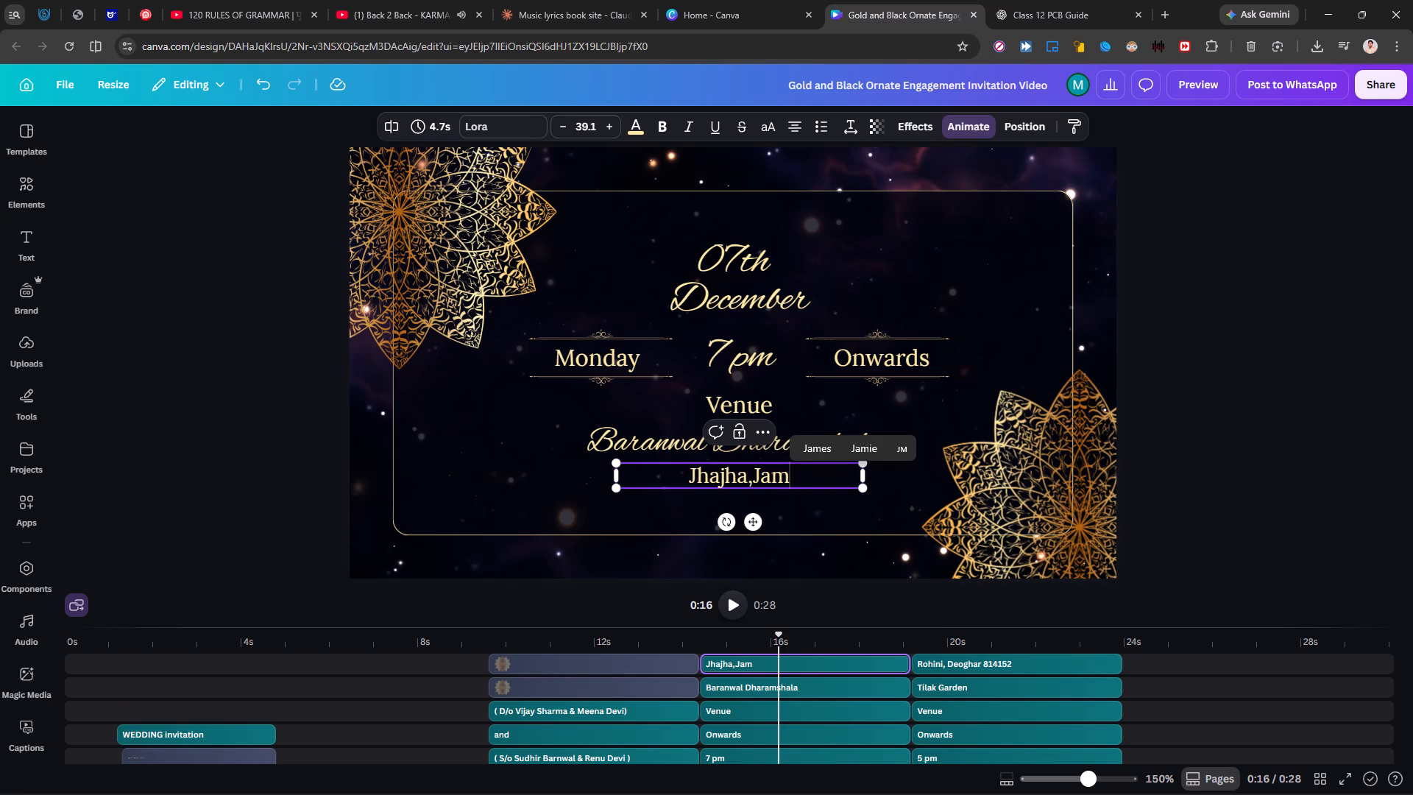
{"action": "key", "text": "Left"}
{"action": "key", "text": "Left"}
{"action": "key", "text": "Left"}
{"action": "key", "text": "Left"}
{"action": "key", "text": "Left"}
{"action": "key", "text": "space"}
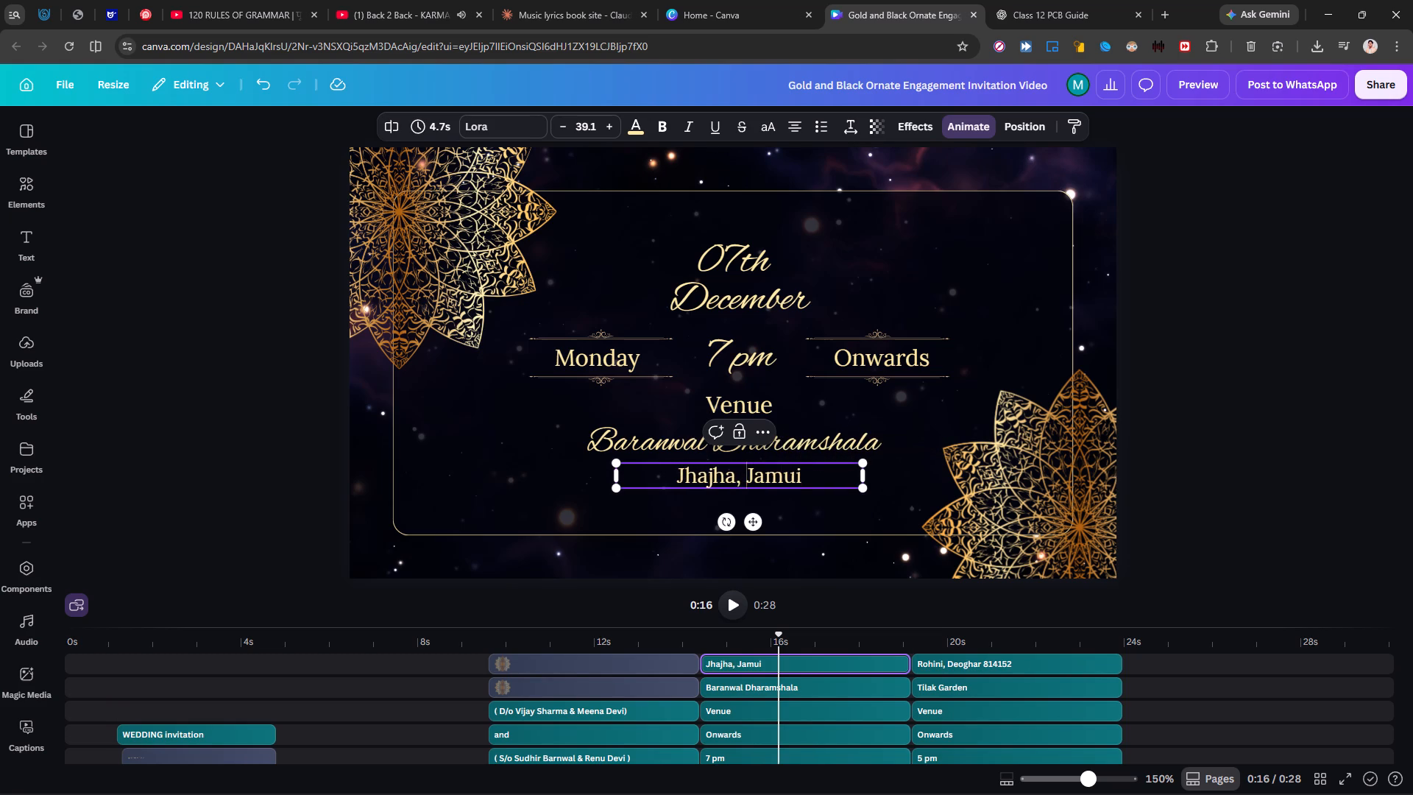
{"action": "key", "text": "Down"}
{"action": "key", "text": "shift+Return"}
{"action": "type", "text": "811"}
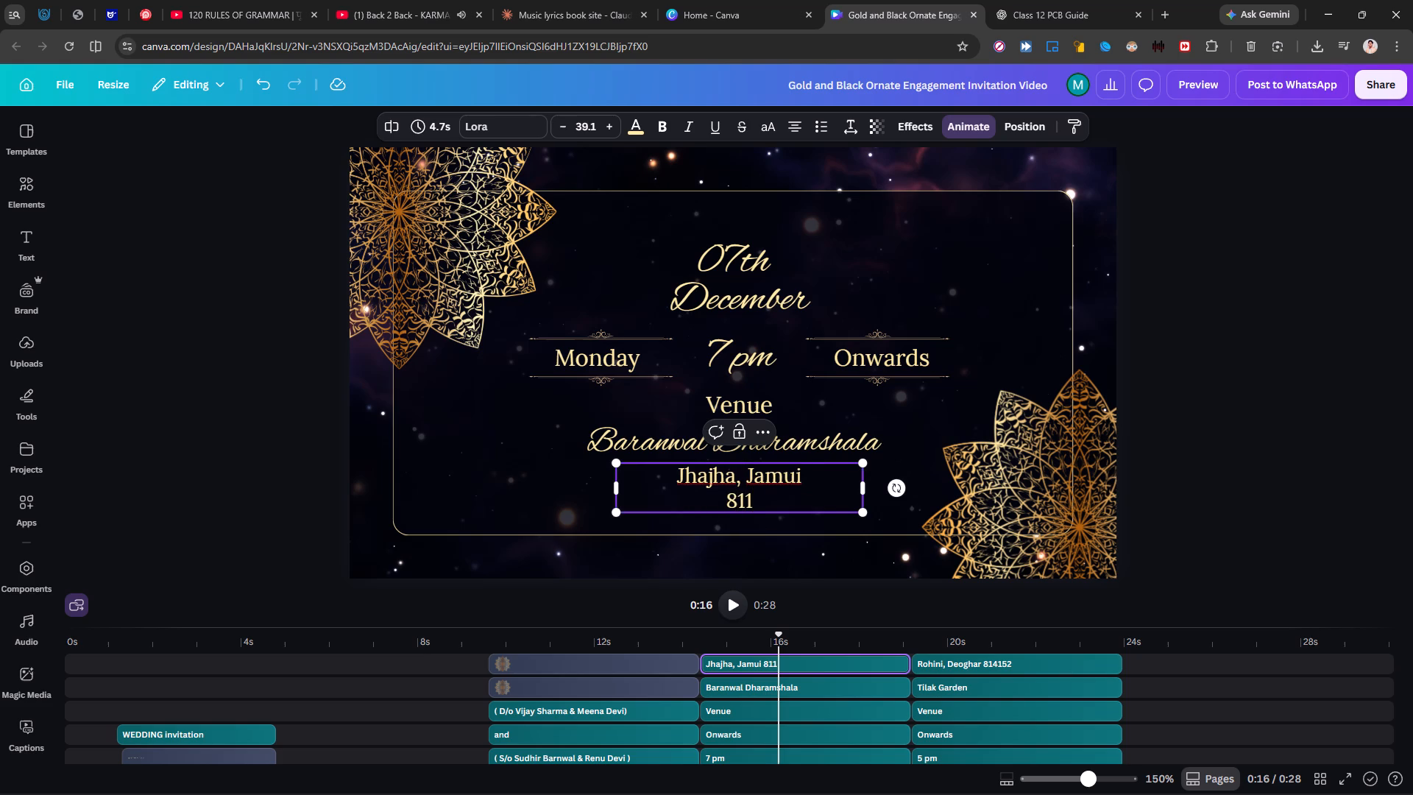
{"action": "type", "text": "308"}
{"action": "left_click", "coordinate": [1233, 457]}
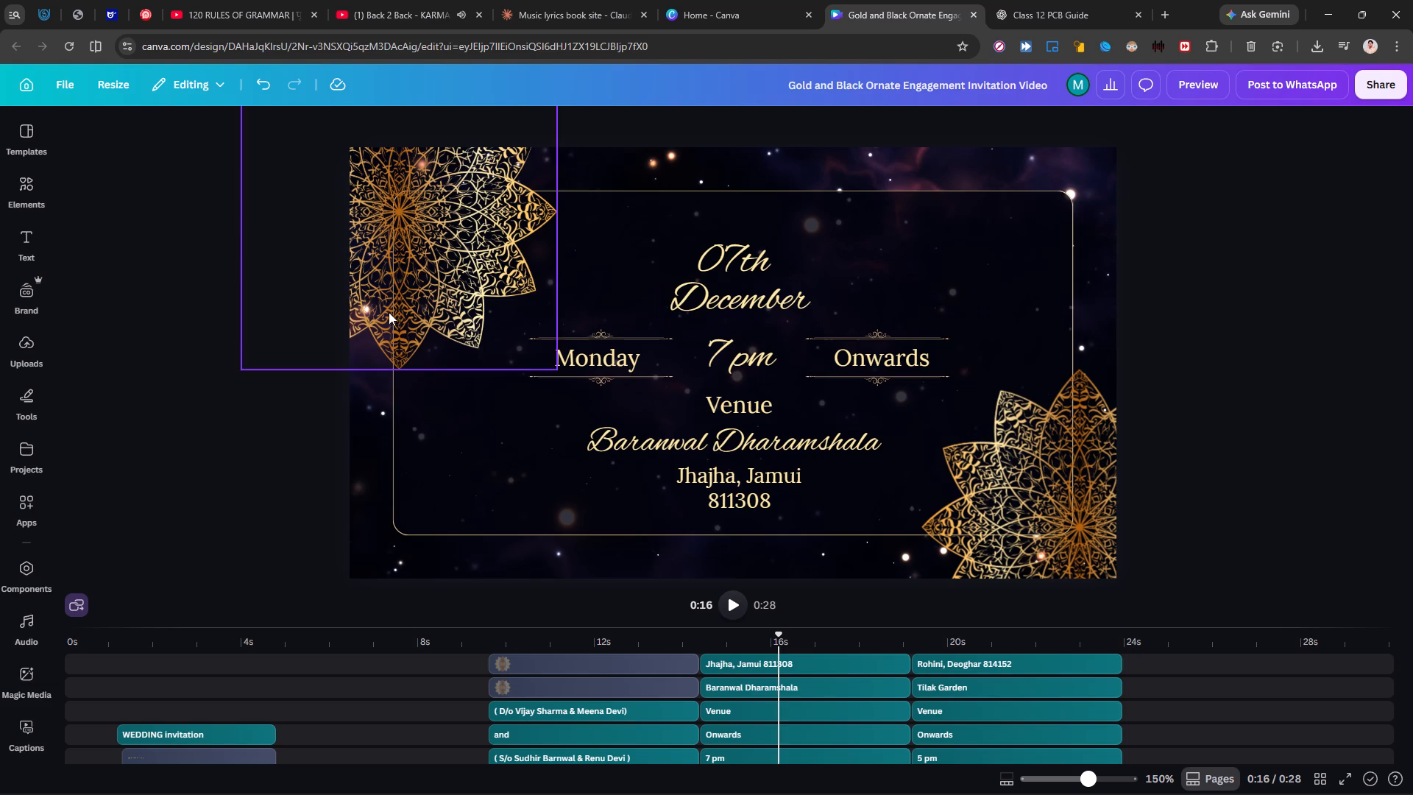
Enlarge the timeline area so that its stacked element tracks can be seen together.
{"action": "scroll", "coordinate": [311, 462], "scroll_direction": "down", "scroll_amount": 3}
{"action": "scroll", "coordinate": [301, 629], "scroll_direction": "down", "scroll_amount": 3}
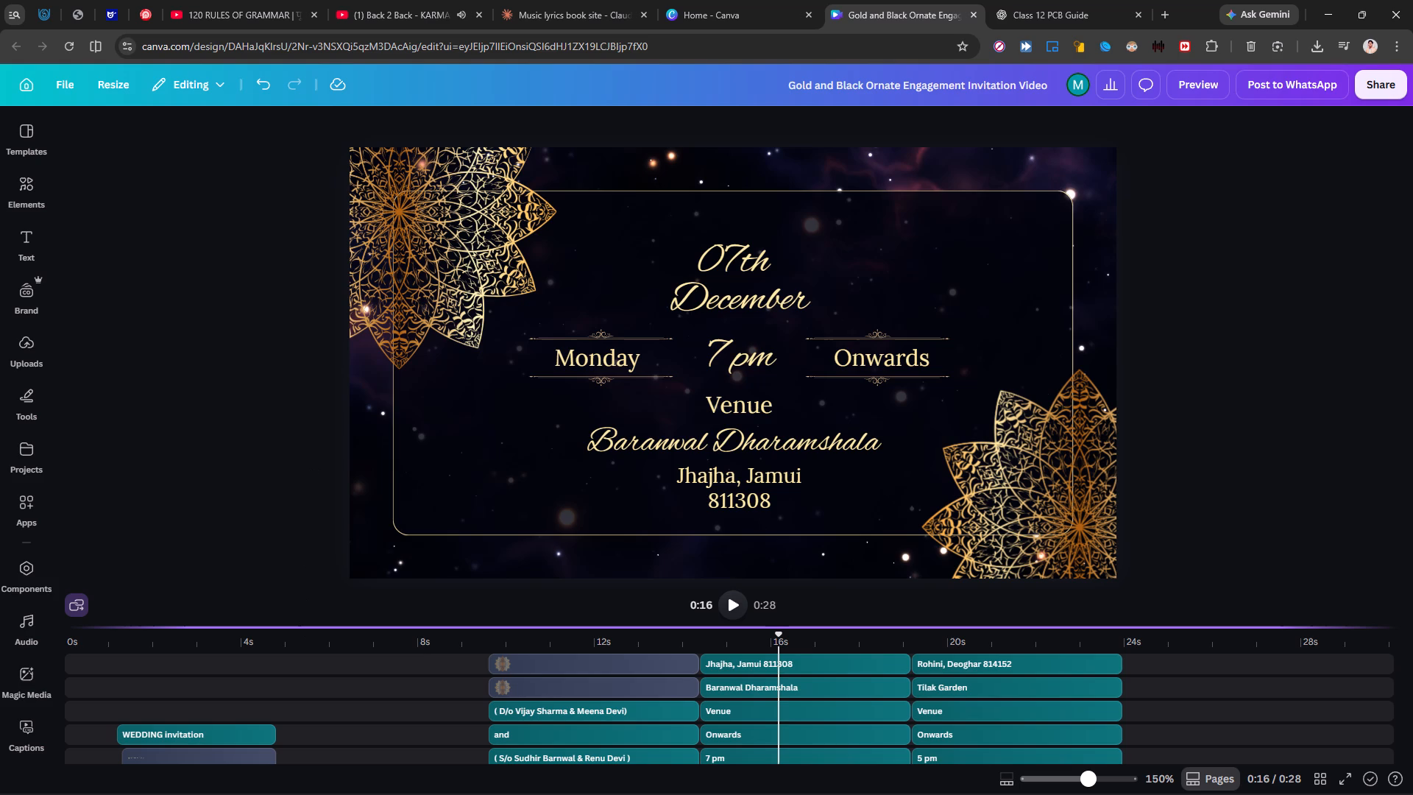
{"action": "left_click_drag", "start_coordinate": [301, 629], "coordinate": [300, 395]}
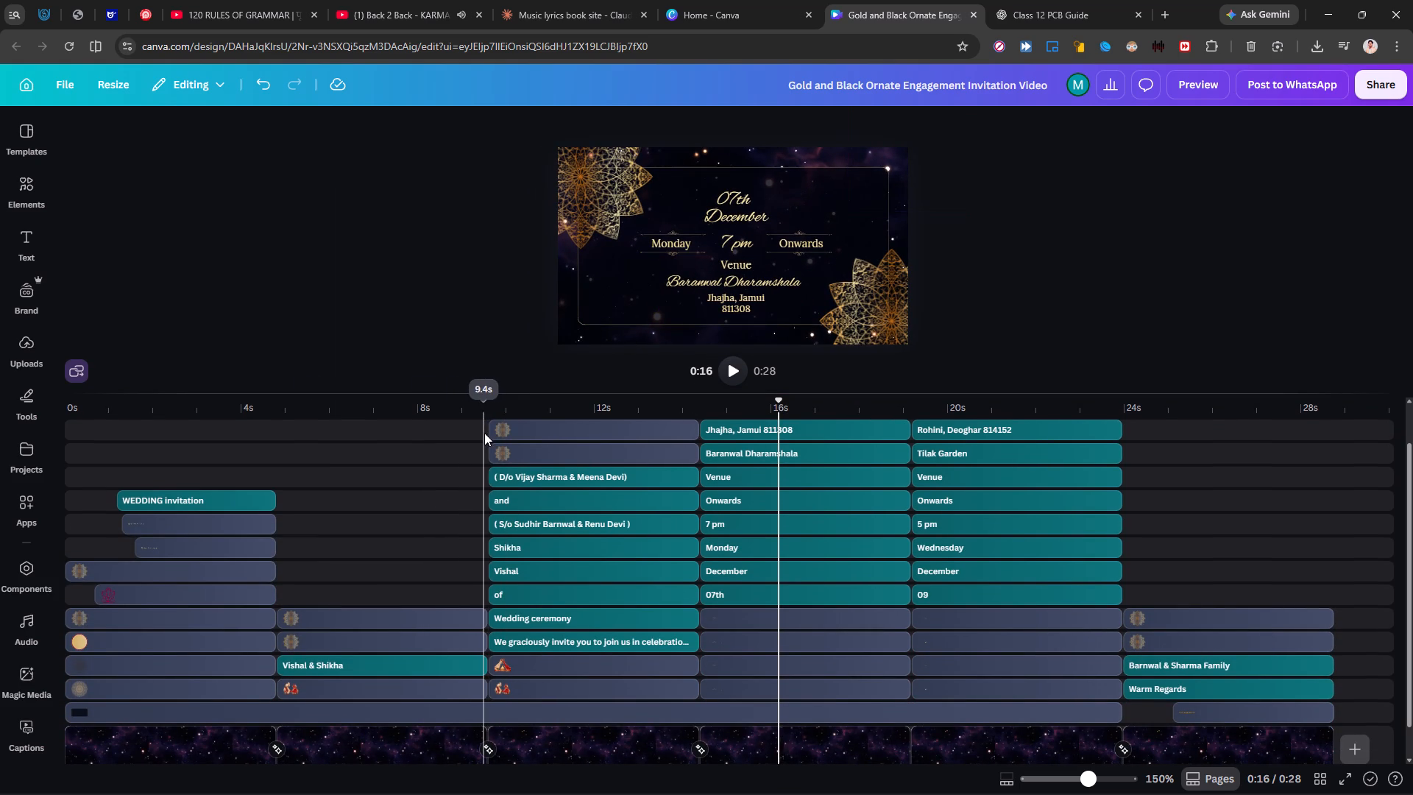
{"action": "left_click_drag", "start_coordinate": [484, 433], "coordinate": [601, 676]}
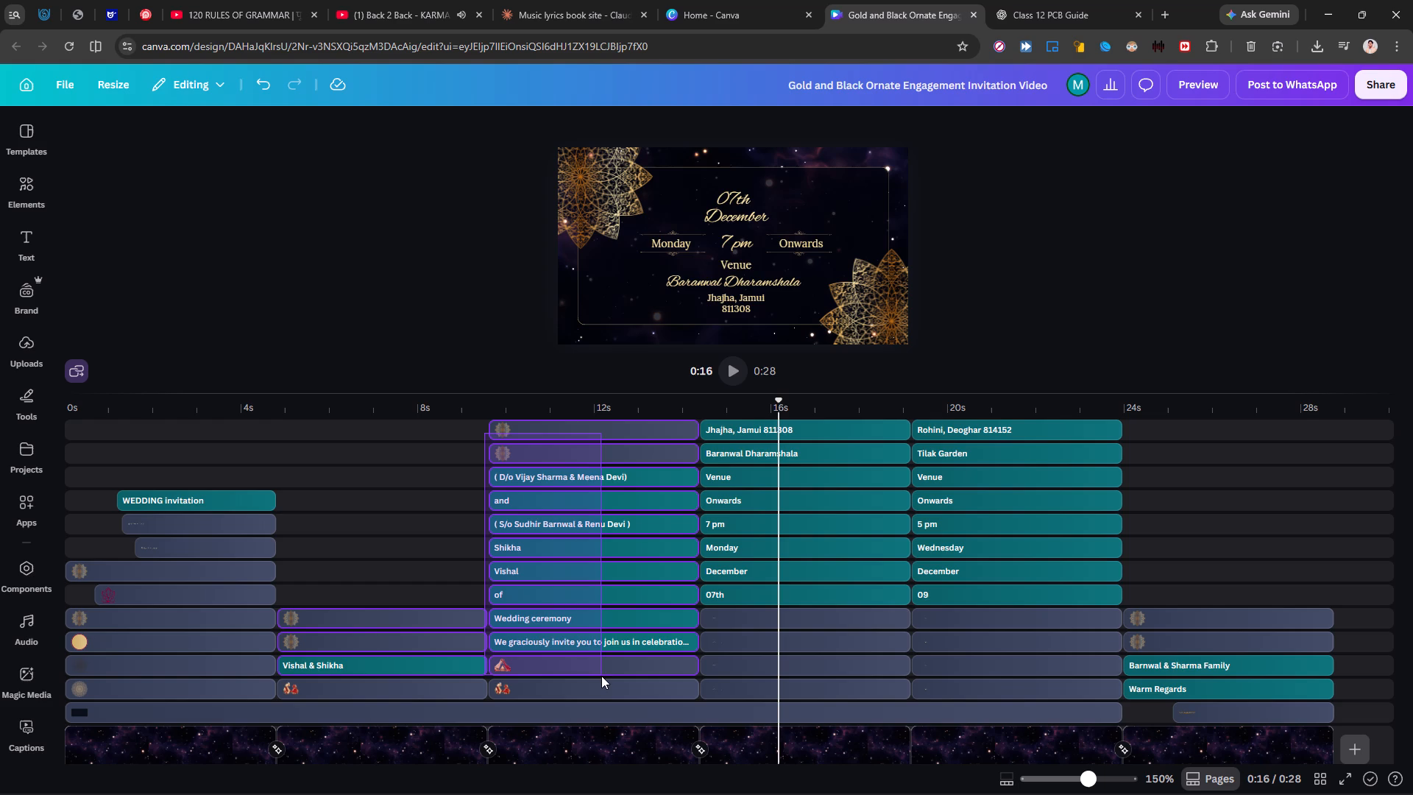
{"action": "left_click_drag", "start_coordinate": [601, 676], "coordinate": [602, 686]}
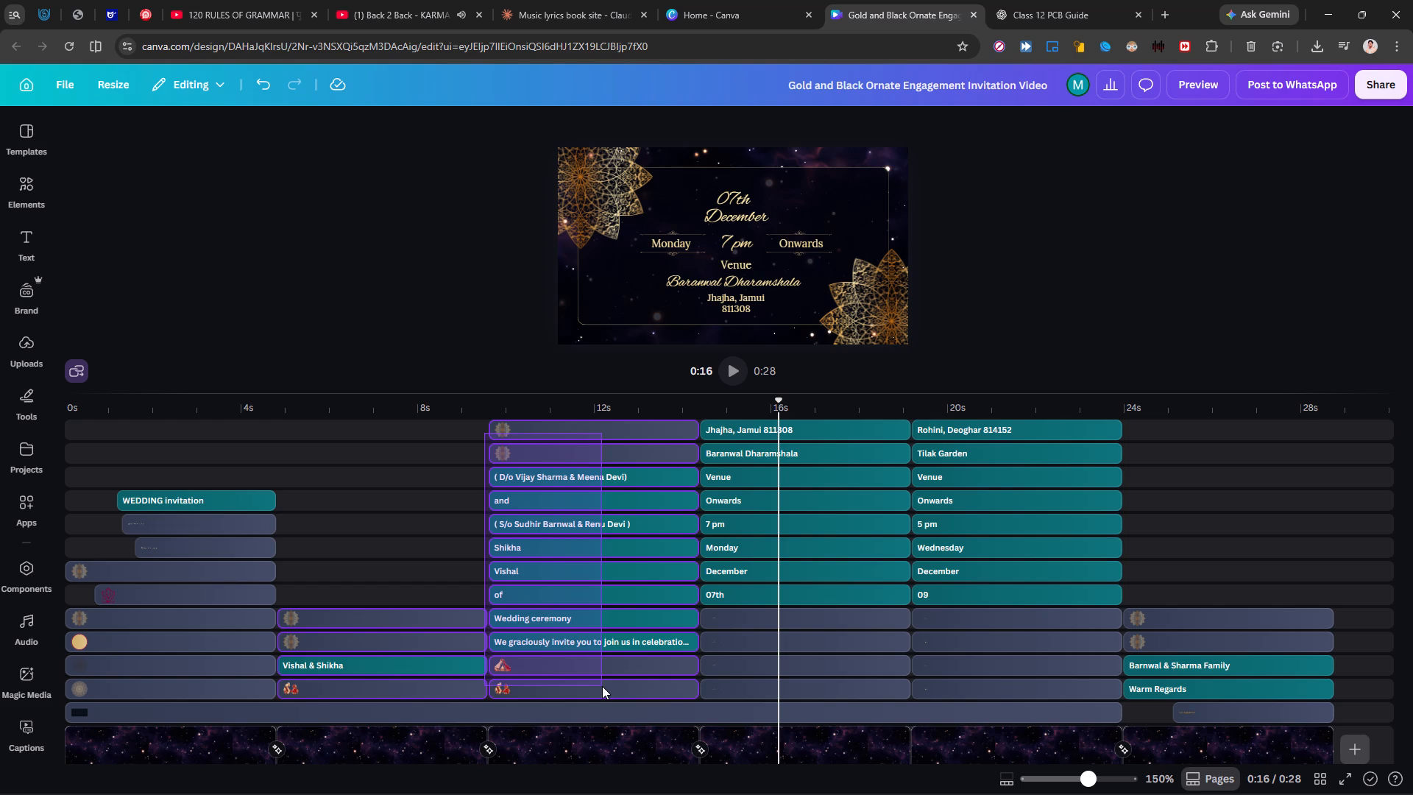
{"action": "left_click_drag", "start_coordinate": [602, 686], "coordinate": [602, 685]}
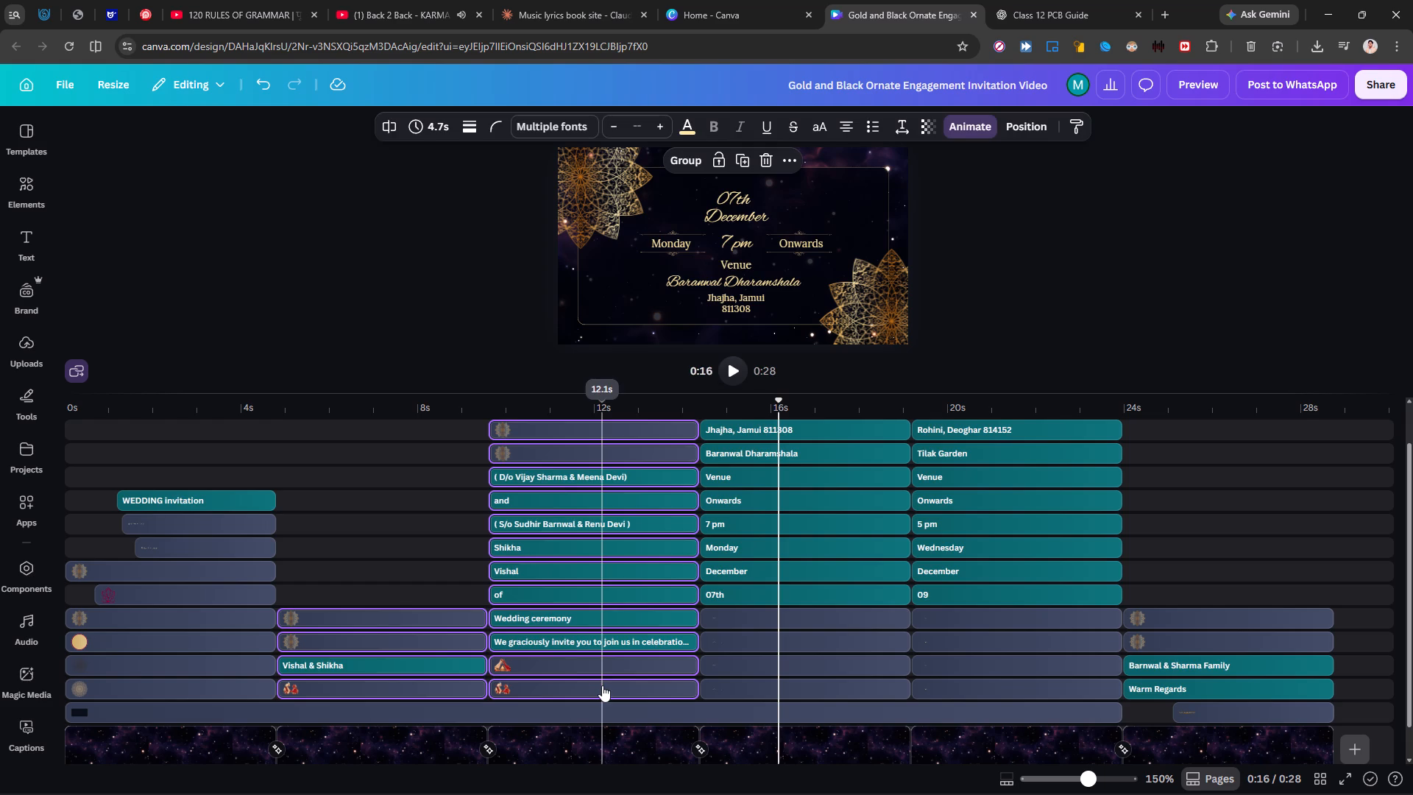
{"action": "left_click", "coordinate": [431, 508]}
Select all mandala, text and couple-graphic clips of the Wedding ceremony scene on the timeline, from its topmost track down.
{"action": "scroll", "coordinate": [499, 437], "scroll_direction": "up", "scroll_amount": 1}
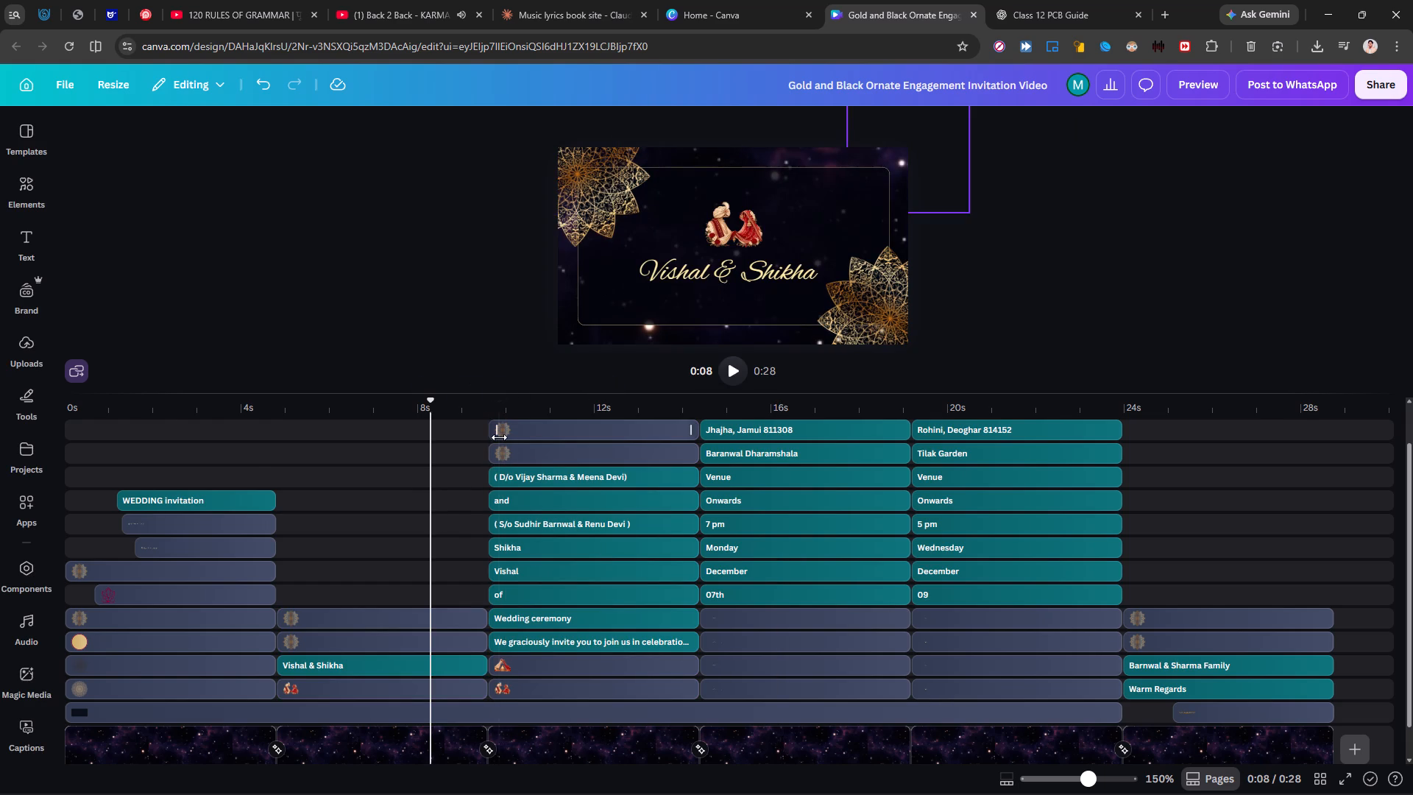
{"action": "scroll", "coordinate": [499, 437], "scroll_direction": "up", "scroll_amount": 5}
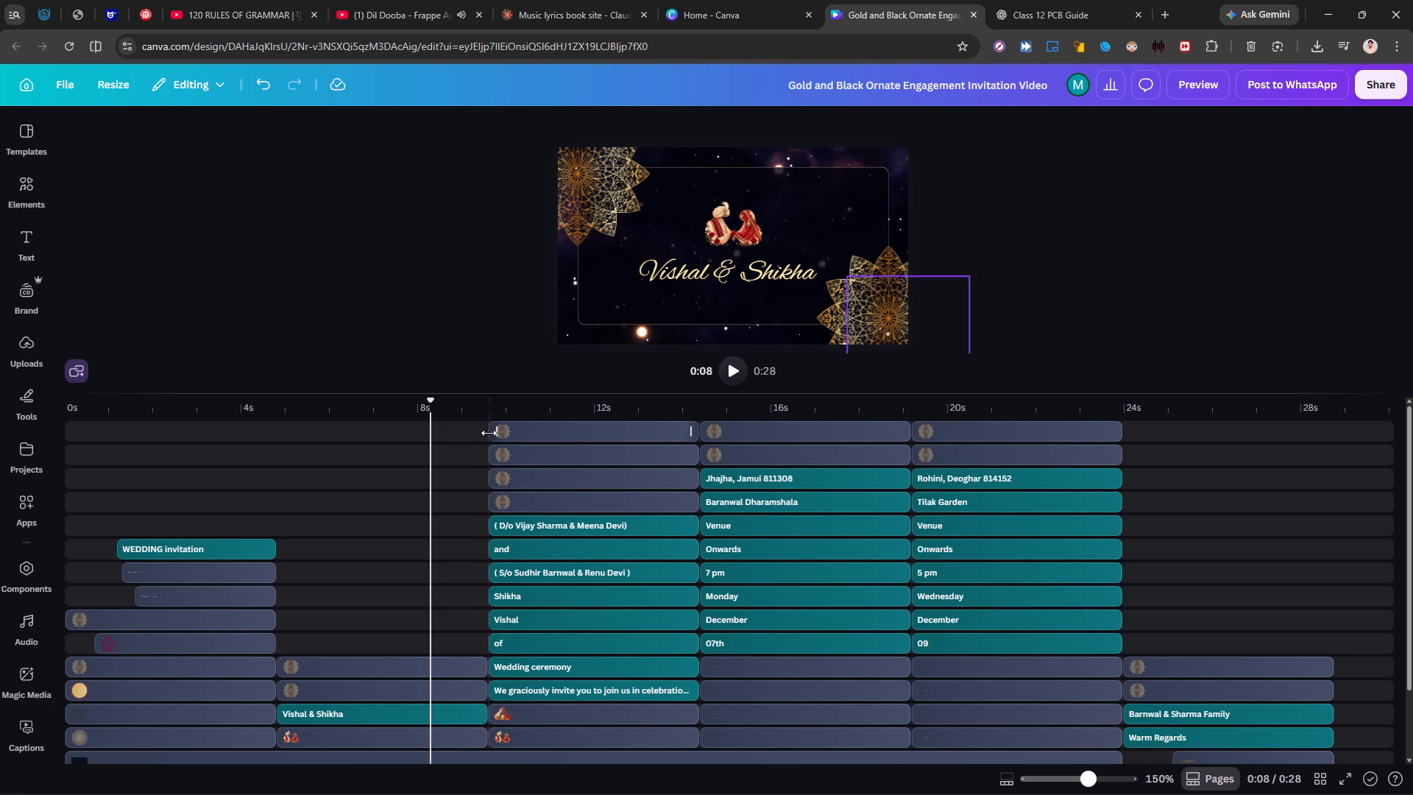
{"action": "left_click", "coordinate": [510, 433]}
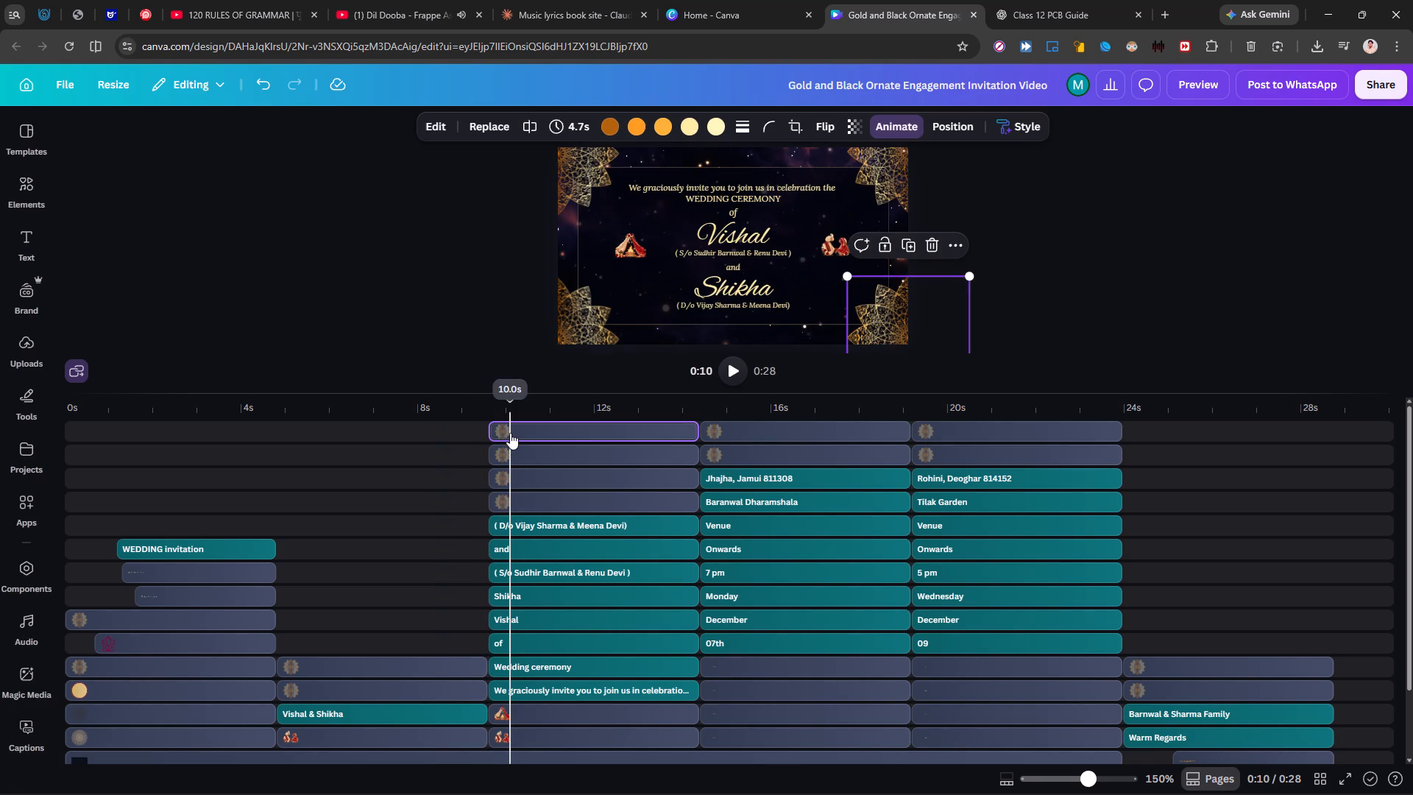
{"action": "left_click", "coordinate": [514, 447], "text": "ctrl"}
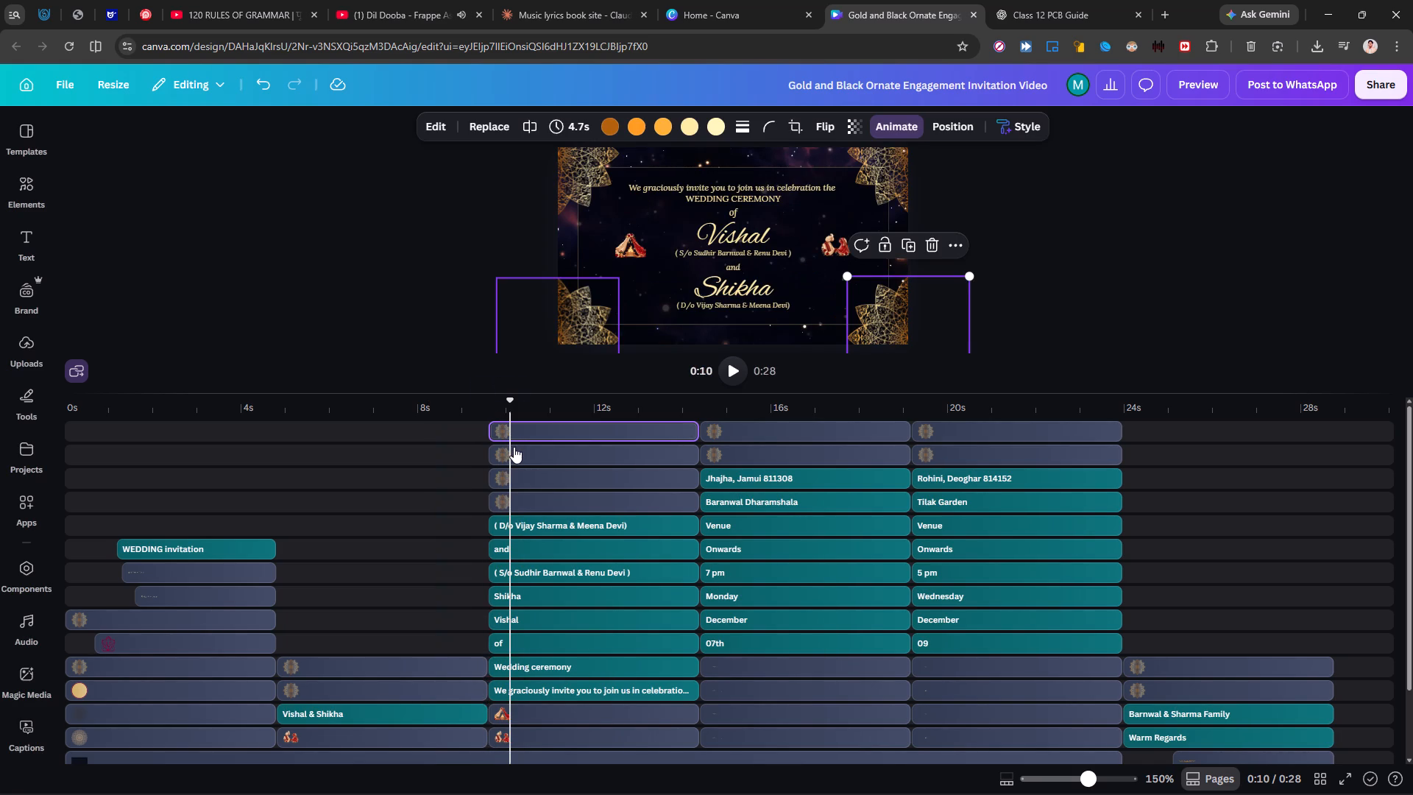
{"action": "left_click", "coordinate": [531, 472], "text": "ctrl"}
{"action": "left_click", "coordinate": [531, 495], "text": "ctrl"}
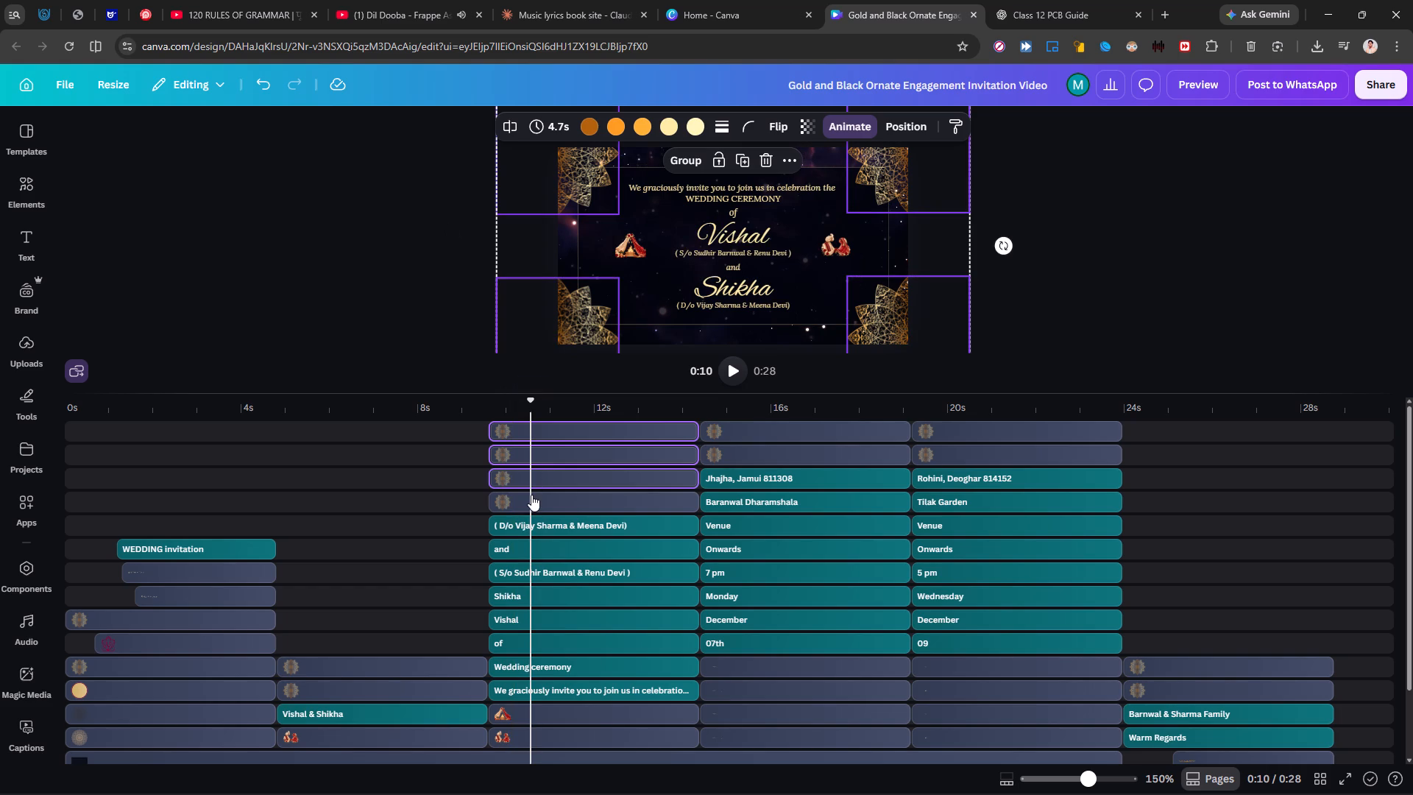
{"action": "left_click", "coordinate": [540, 521], "text": "ctrl"}
{"action": "left_click", "coordinate": [540, 543], "text": "ctrl"}
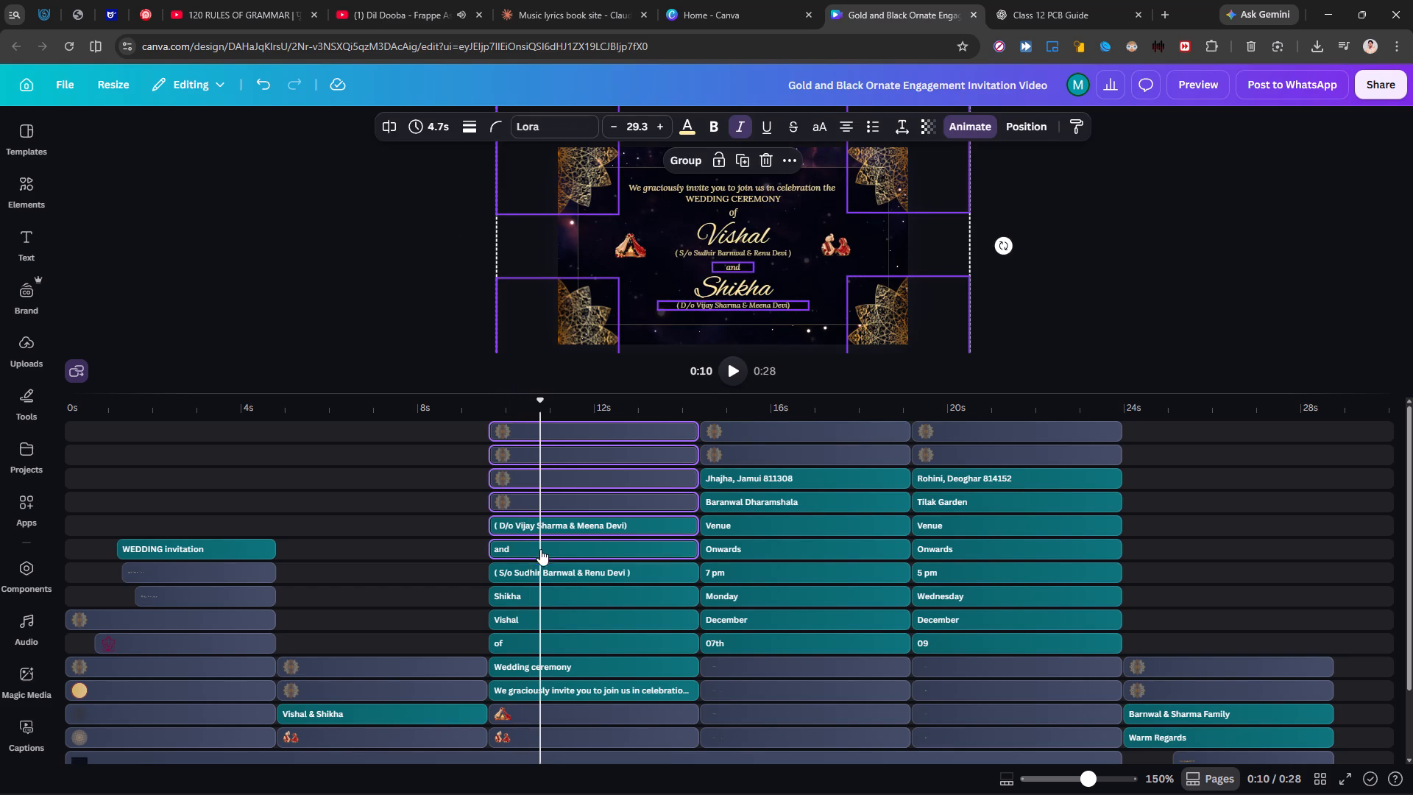
{"action": "left_click", "coordinate": [538, 572], "text": "ctrl"}
{"action": "left_click", "coordinate": [538, 593], "text": "ctrl"}
{"action": "left_click", "coordinate": [538, 621], "text": "ctrl"}
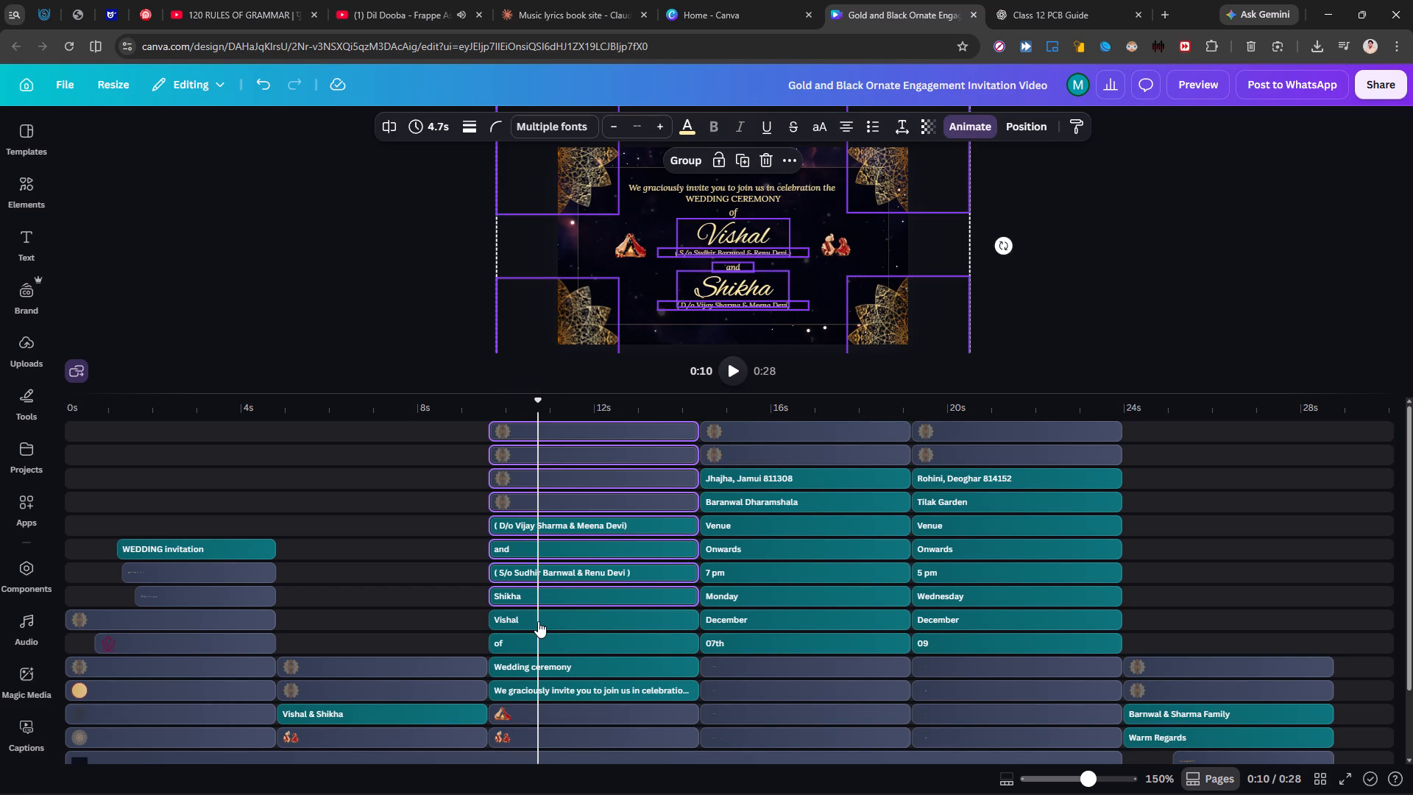
{"action": "left_click", "coordinate": [538, 637], "text": "ctrl"}
{"action": "left_click", "coordinate": [540, 665], "text": "ctrl"}
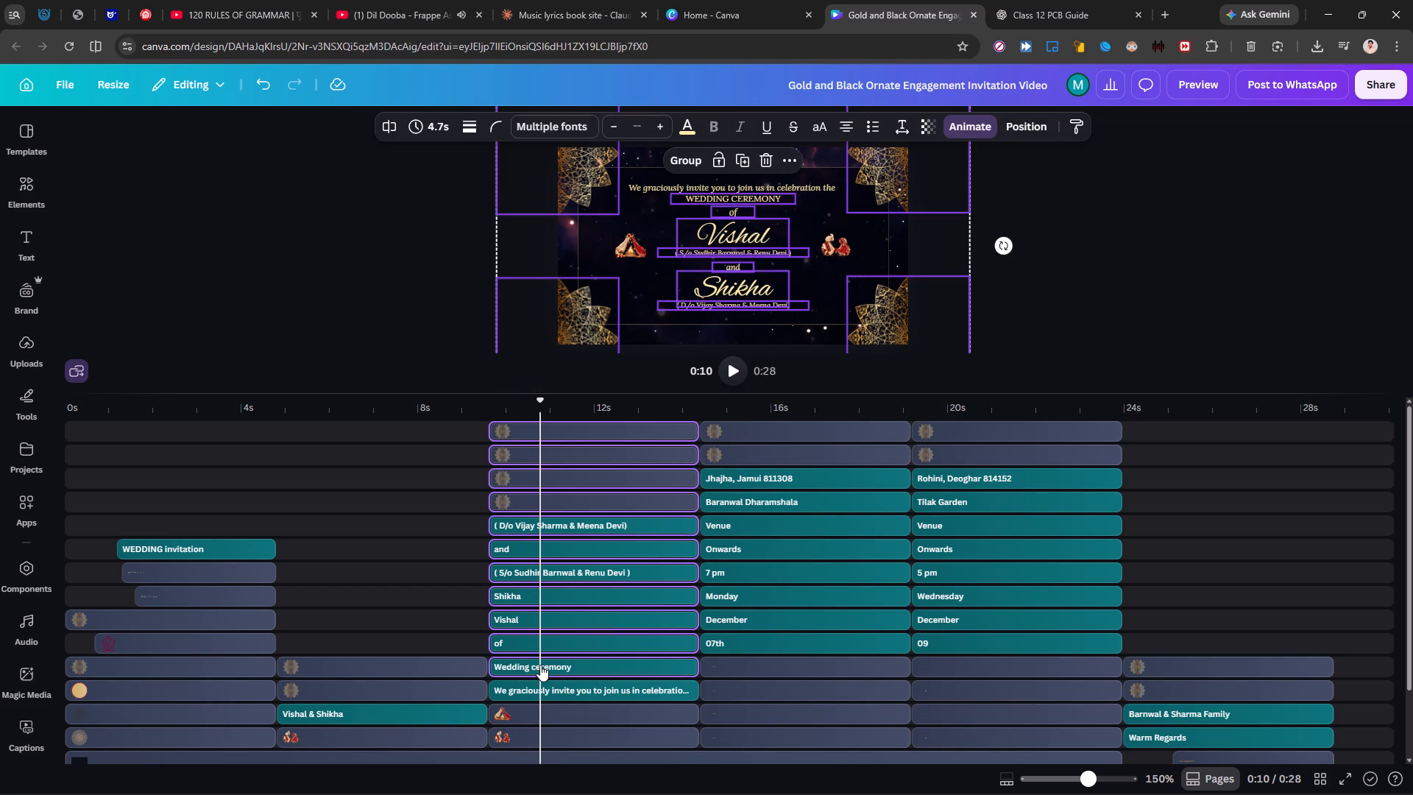
{"action": "left_click", "coordinate": [542, 685], "text": "ctrl"}
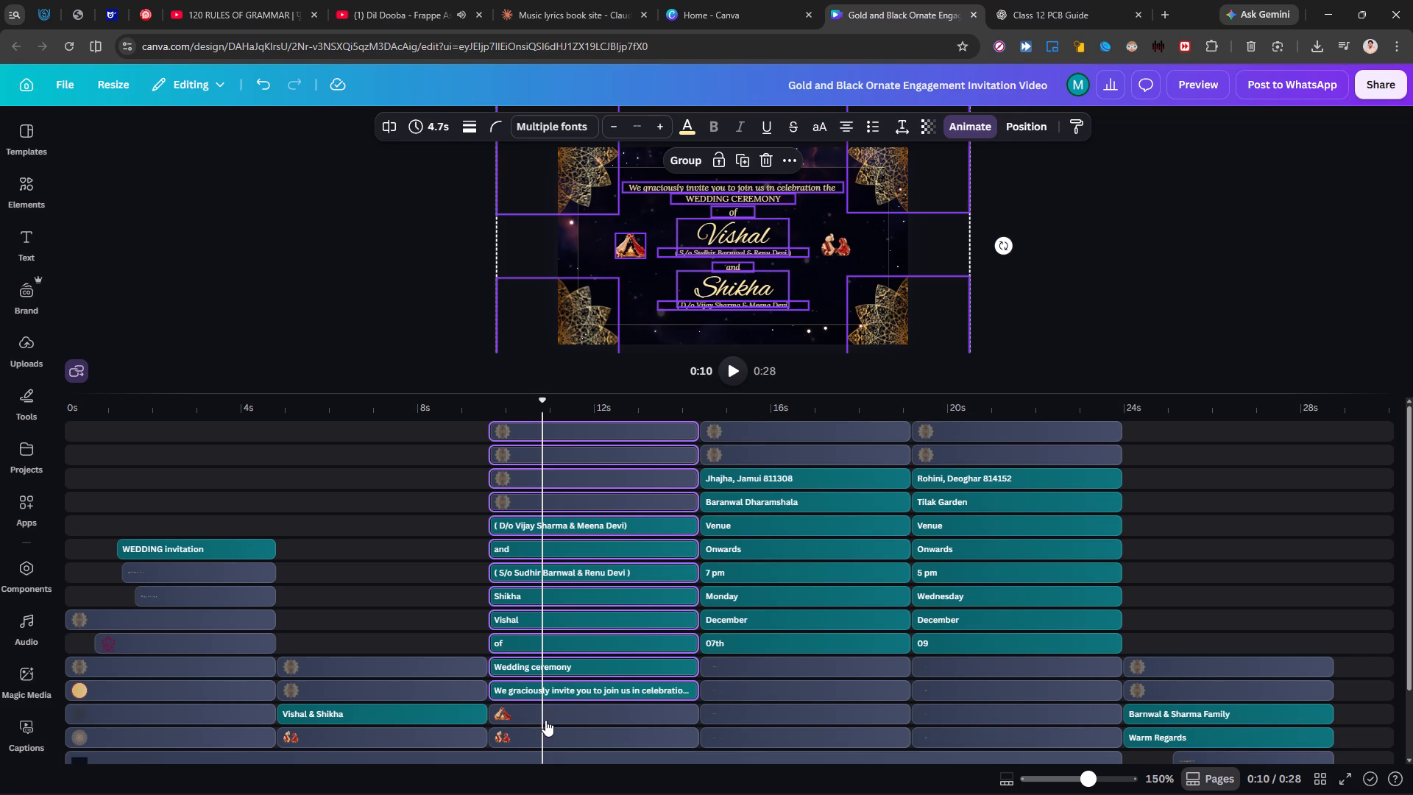
{"action": "left_click", "coordinate": [549, 716], "text": "ctrl"}
{"action": "left_click", "coordinate": [556, 734], "text": "ctrl"}
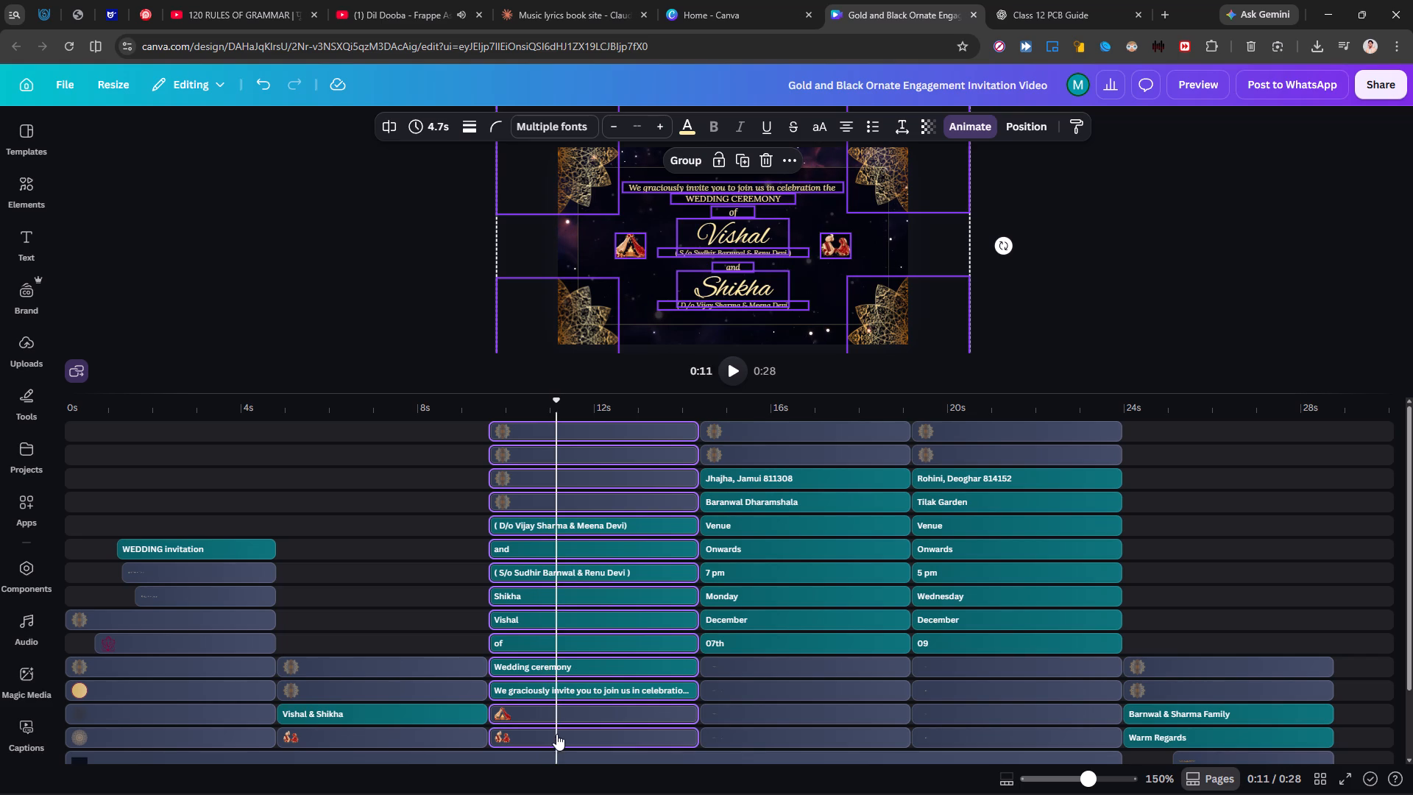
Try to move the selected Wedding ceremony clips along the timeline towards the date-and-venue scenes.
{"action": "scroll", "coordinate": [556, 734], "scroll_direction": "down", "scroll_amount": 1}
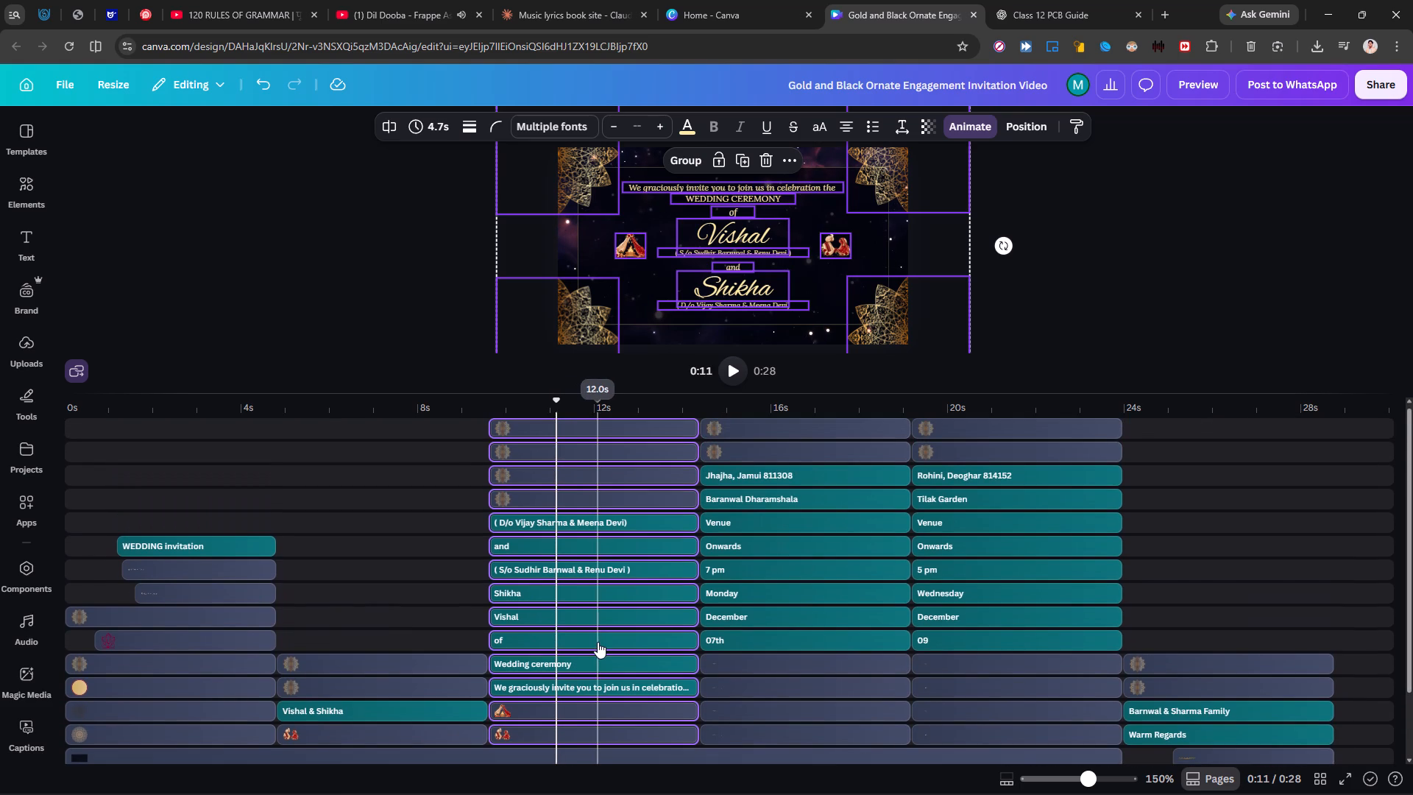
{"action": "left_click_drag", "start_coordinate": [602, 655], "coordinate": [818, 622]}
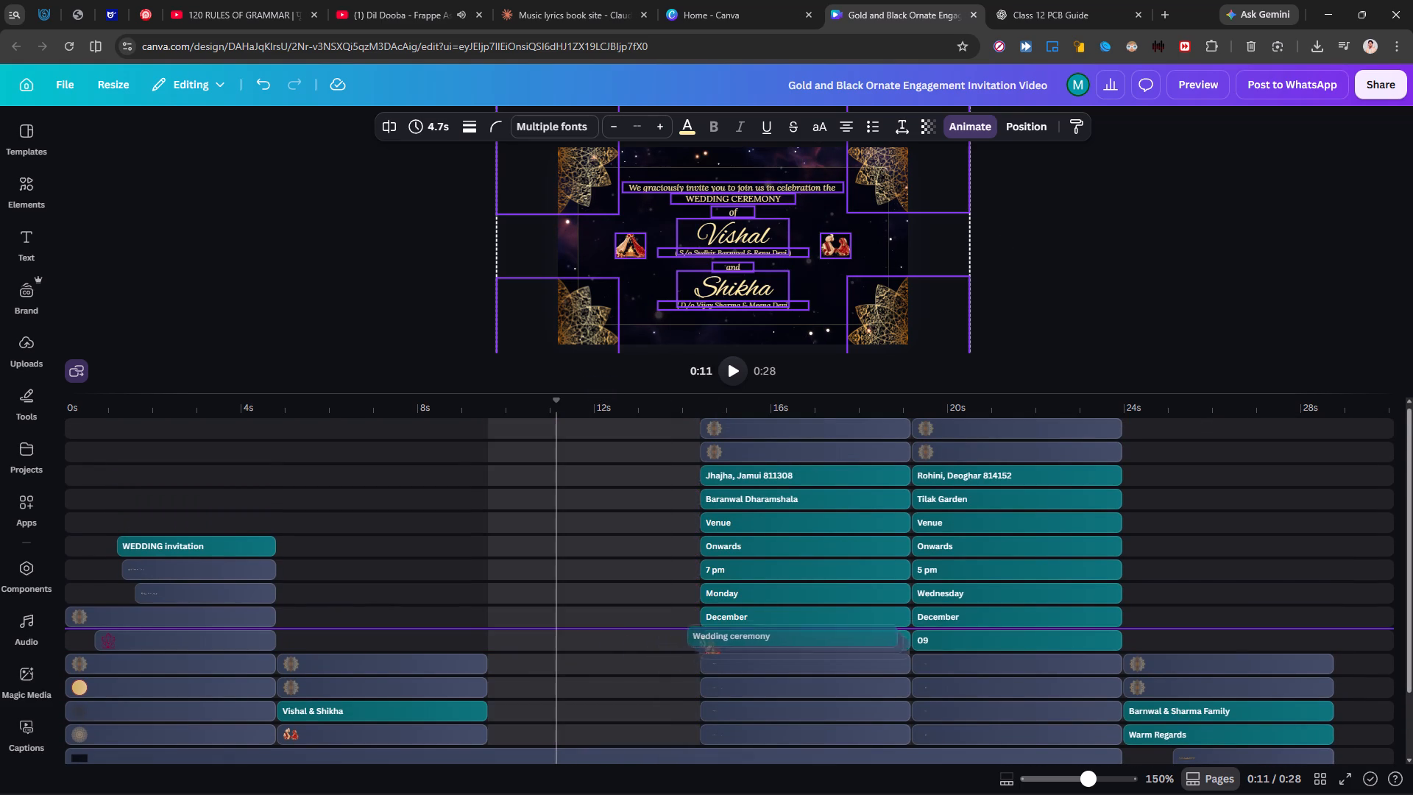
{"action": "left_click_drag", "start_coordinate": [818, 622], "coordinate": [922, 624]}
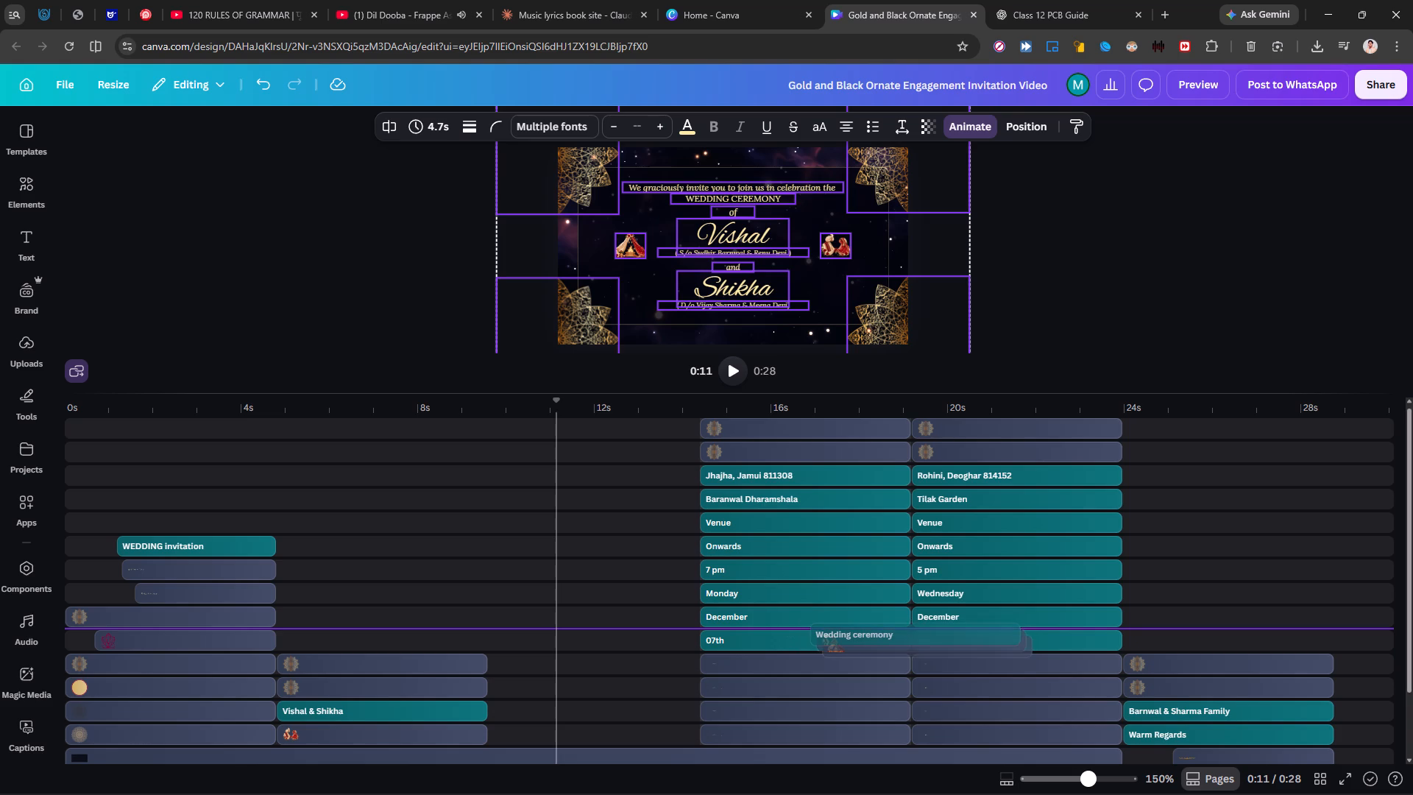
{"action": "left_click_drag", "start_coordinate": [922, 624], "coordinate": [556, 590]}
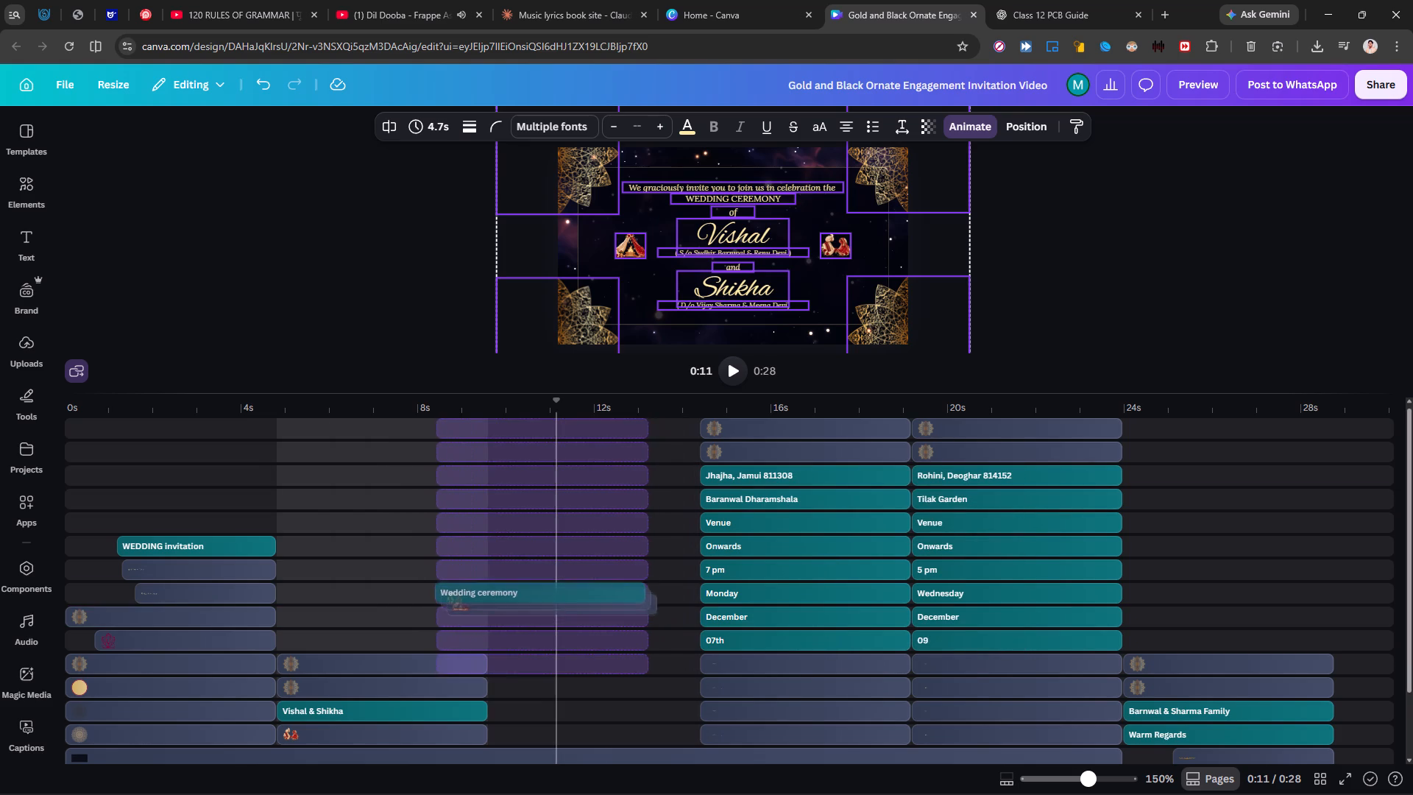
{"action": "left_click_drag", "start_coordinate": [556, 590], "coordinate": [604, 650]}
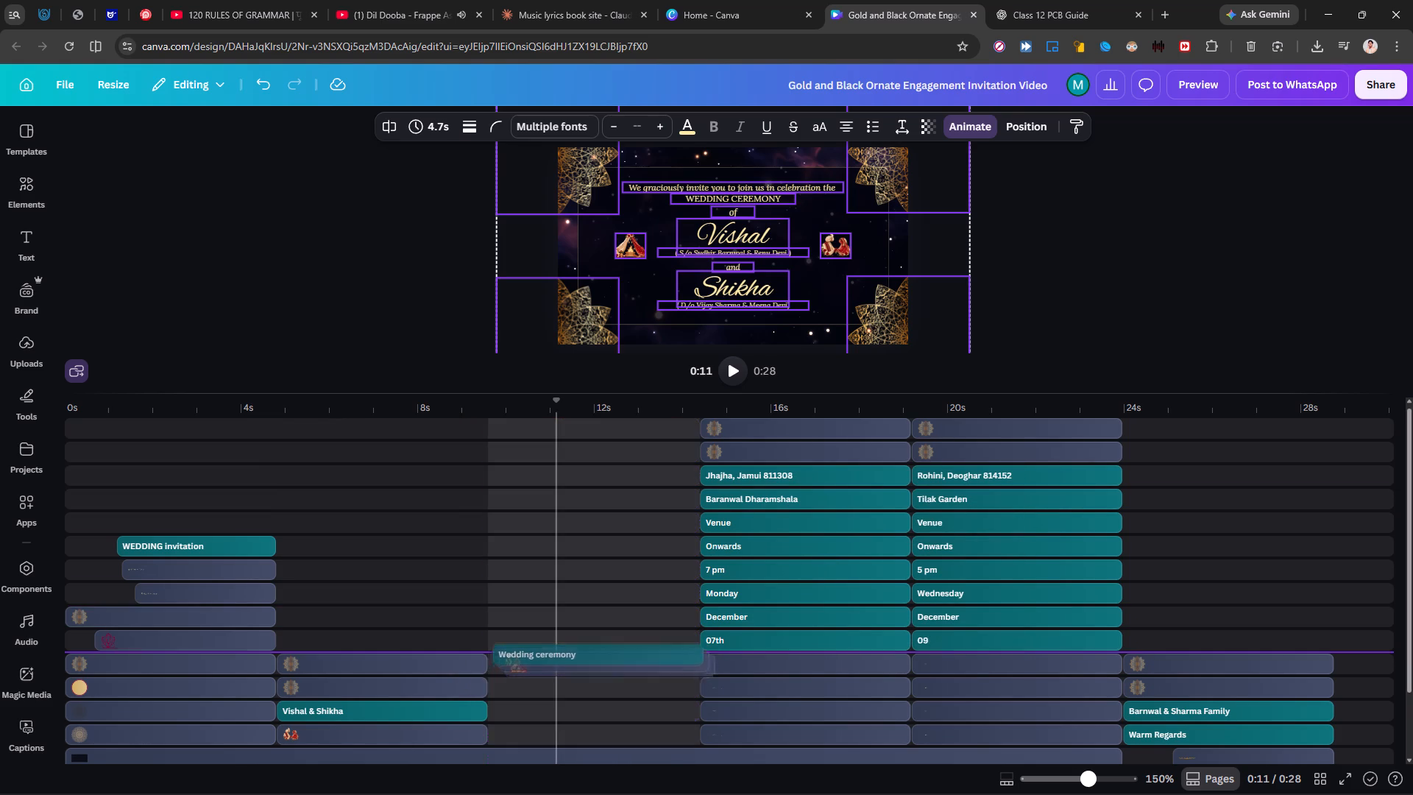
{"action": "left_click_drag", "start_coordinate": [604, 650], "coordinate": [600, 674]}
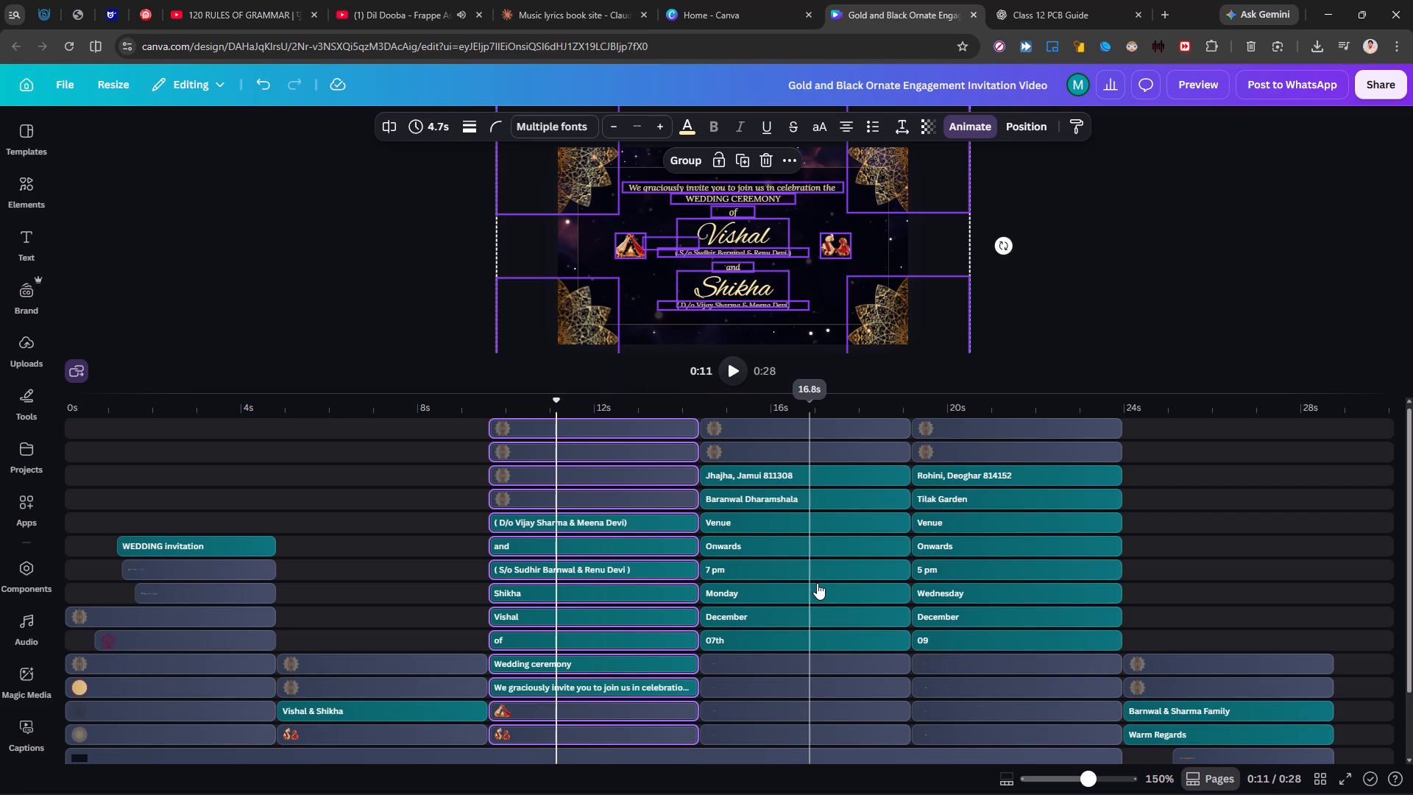
Cut the selected Wedding ceremony clips from the timeline.
{"action": "key", "text": "ctrl+x"}
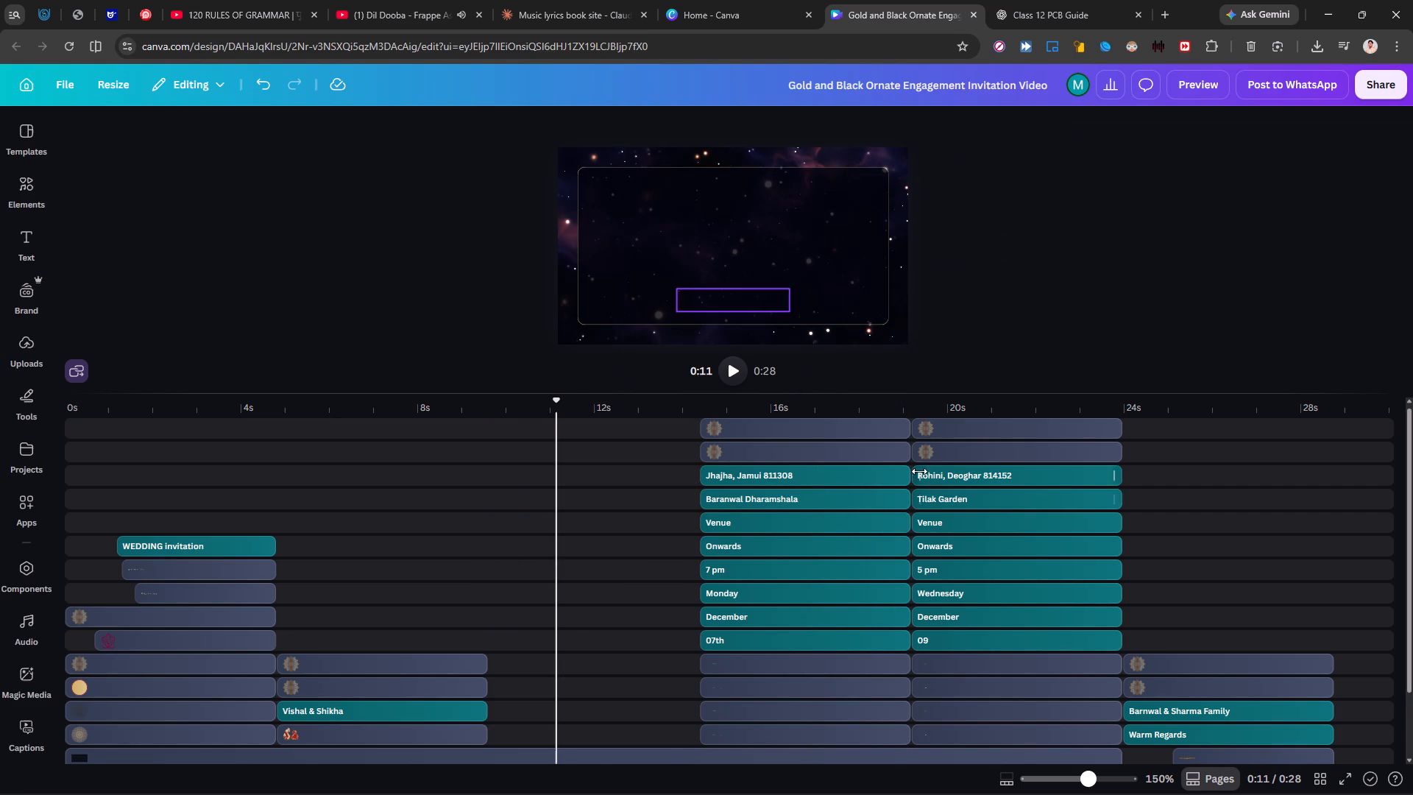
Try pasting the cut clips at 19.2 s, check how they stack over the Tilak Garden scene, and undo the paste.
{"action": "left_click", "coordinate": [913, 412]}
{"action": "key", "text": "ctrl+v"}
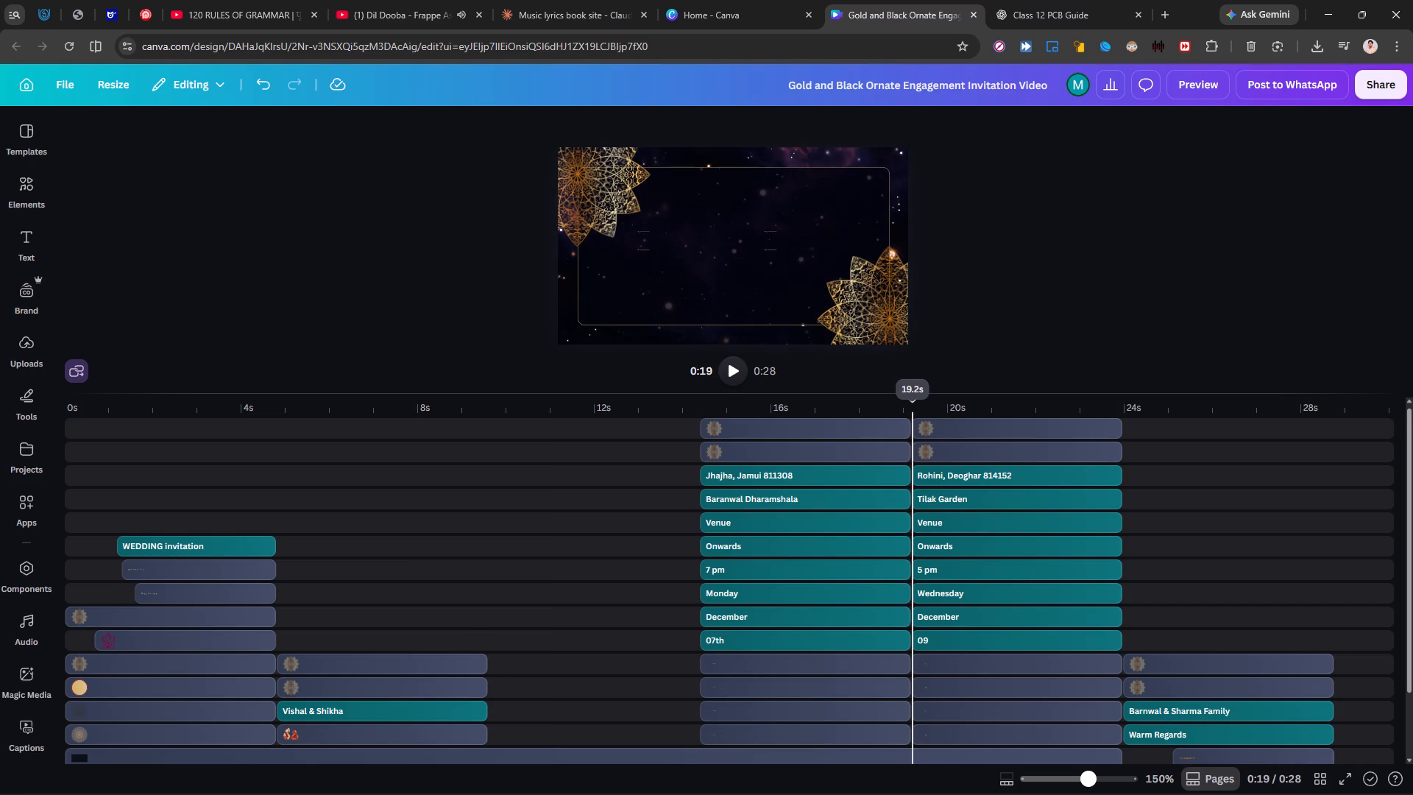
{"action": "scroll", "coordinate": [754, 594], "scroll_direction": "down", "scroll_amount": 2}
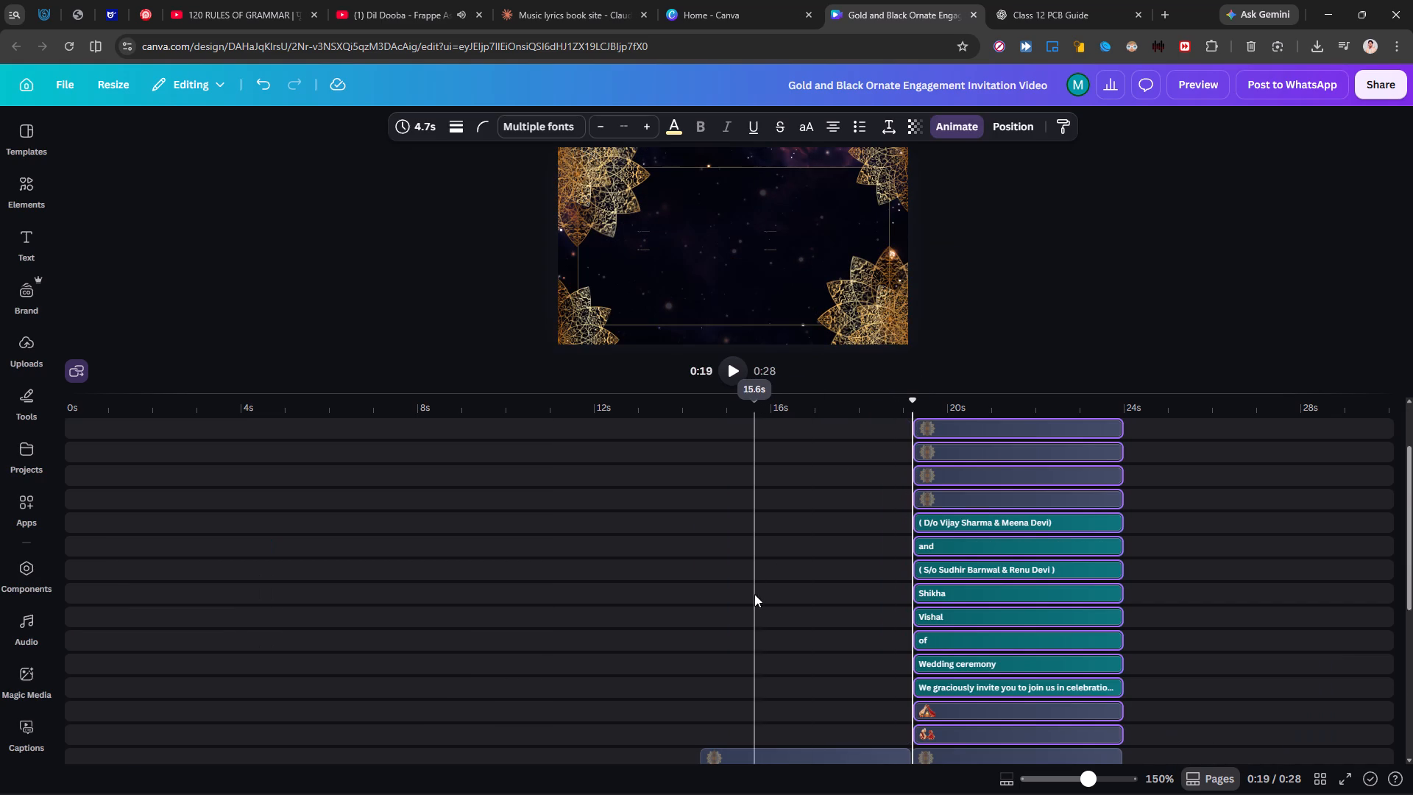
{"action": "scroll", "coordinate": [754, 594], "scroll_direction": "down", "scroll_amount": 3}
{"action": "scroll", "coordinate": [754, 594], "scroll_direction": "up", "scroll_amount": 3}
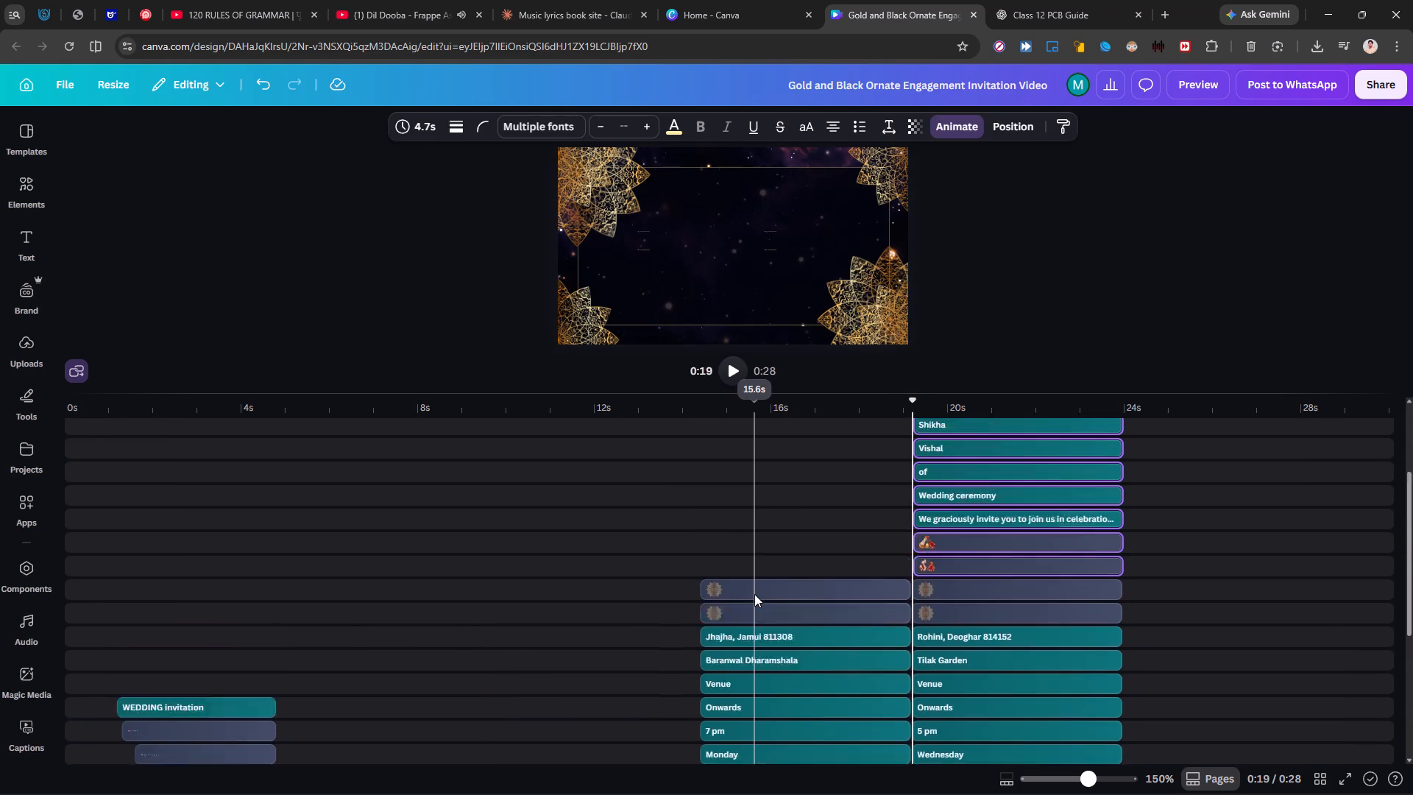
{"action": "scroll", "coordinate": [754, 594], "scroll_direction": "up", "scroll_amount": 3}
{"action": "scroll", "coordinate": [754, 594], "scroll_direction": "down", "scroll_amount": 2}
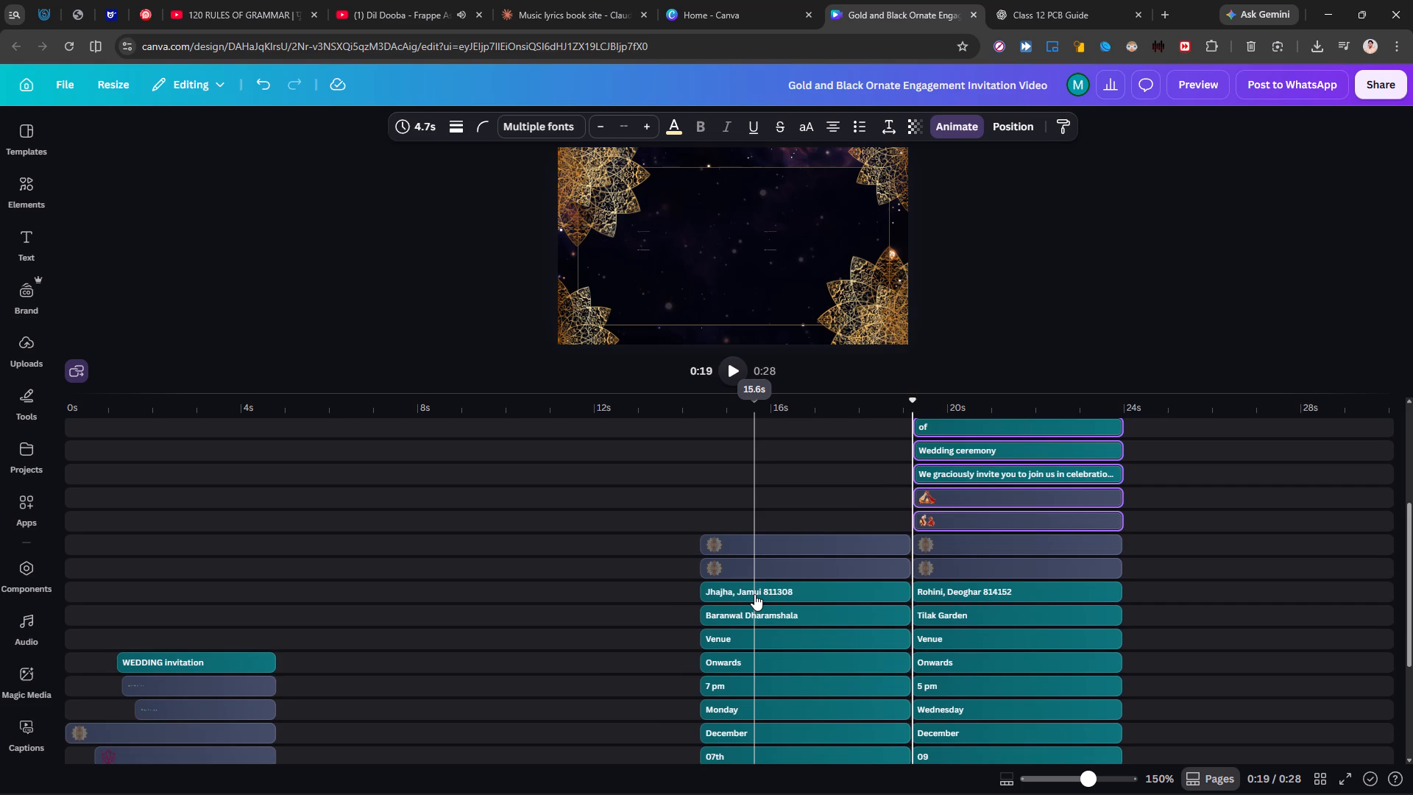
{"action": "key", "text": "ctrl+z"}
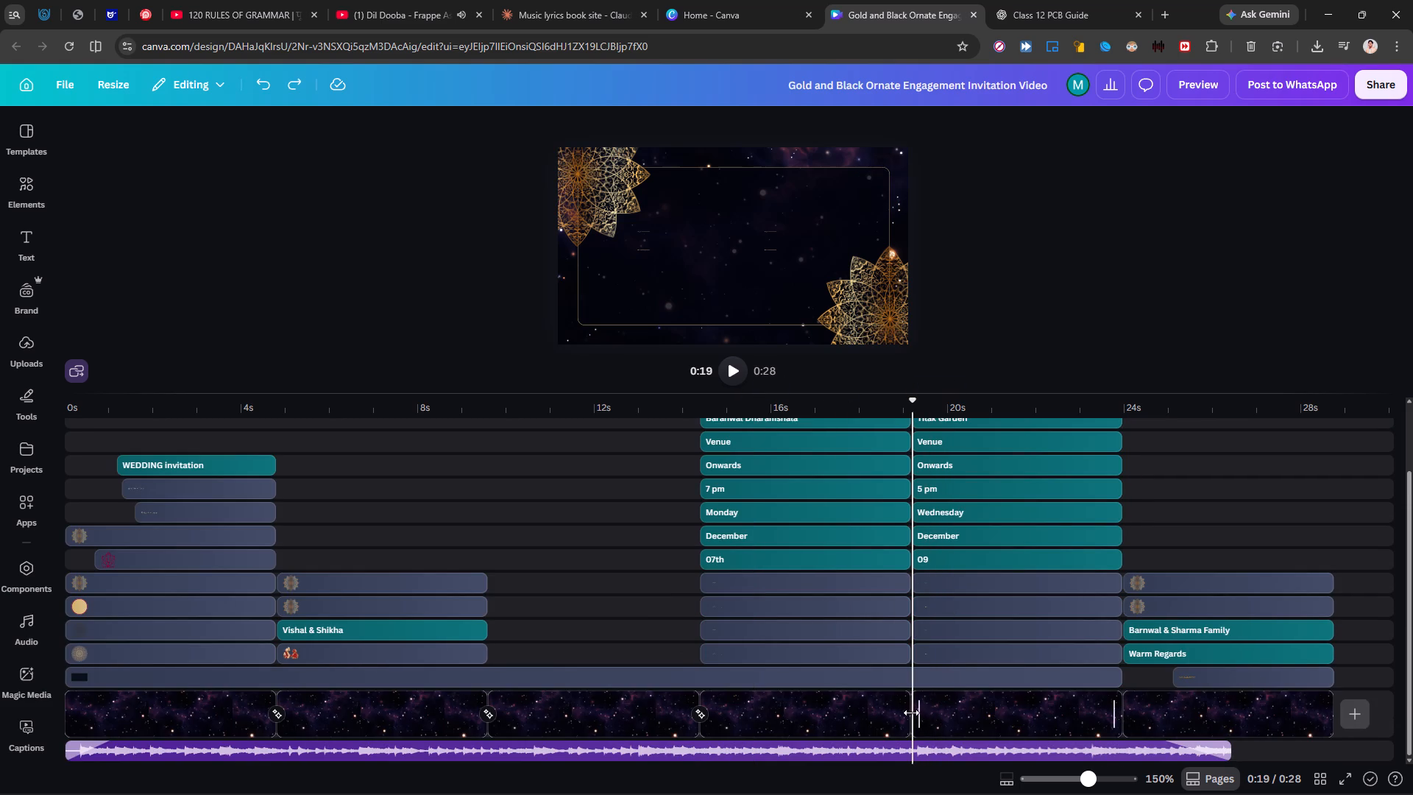
Copy the starry background clip of the Tilak Garden scene on the timeline.
{"action": "left_click", "coordinate": [1362, 719]}
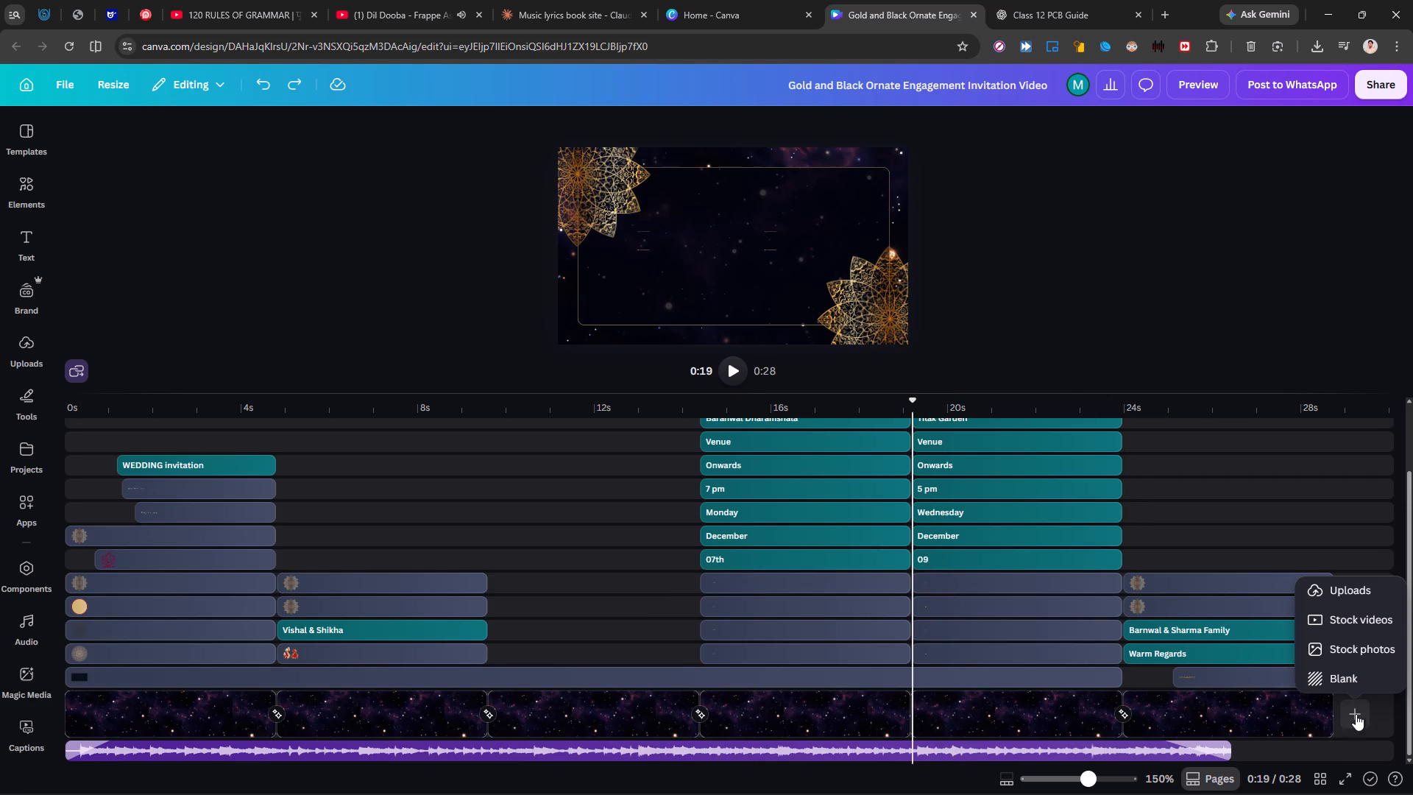
{"action": "left_click", "coordinate": [927, 706]}
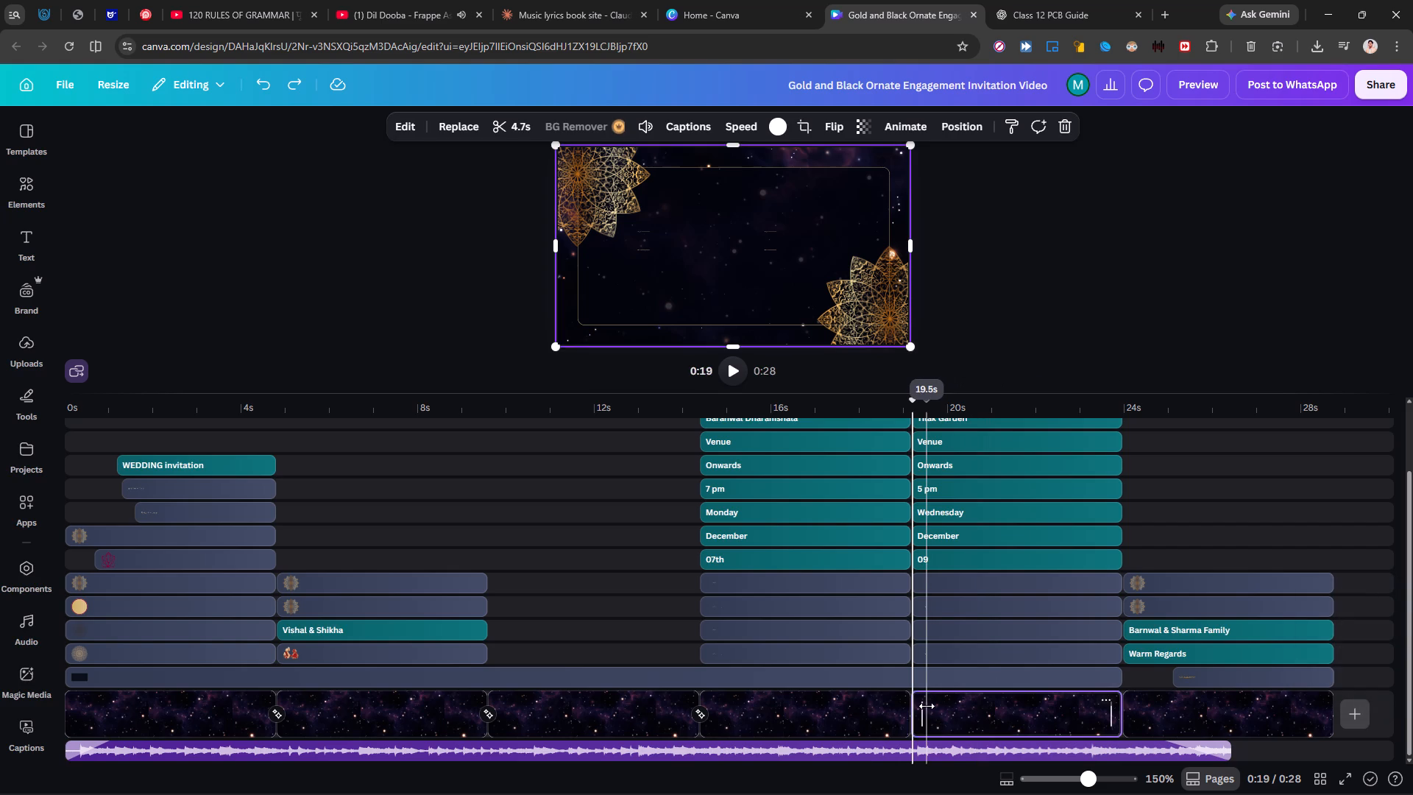
{"action": "key", "text": "ctrl+c"}
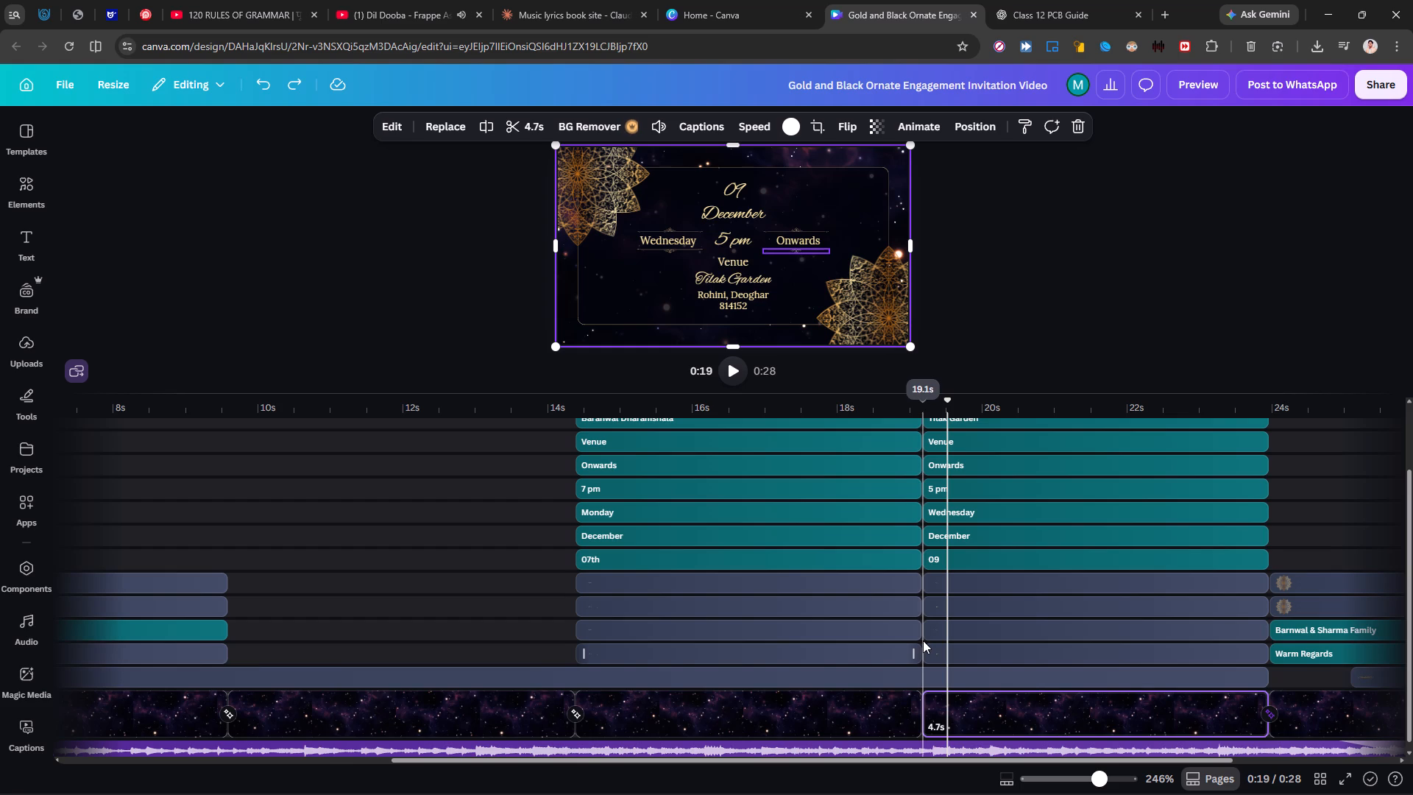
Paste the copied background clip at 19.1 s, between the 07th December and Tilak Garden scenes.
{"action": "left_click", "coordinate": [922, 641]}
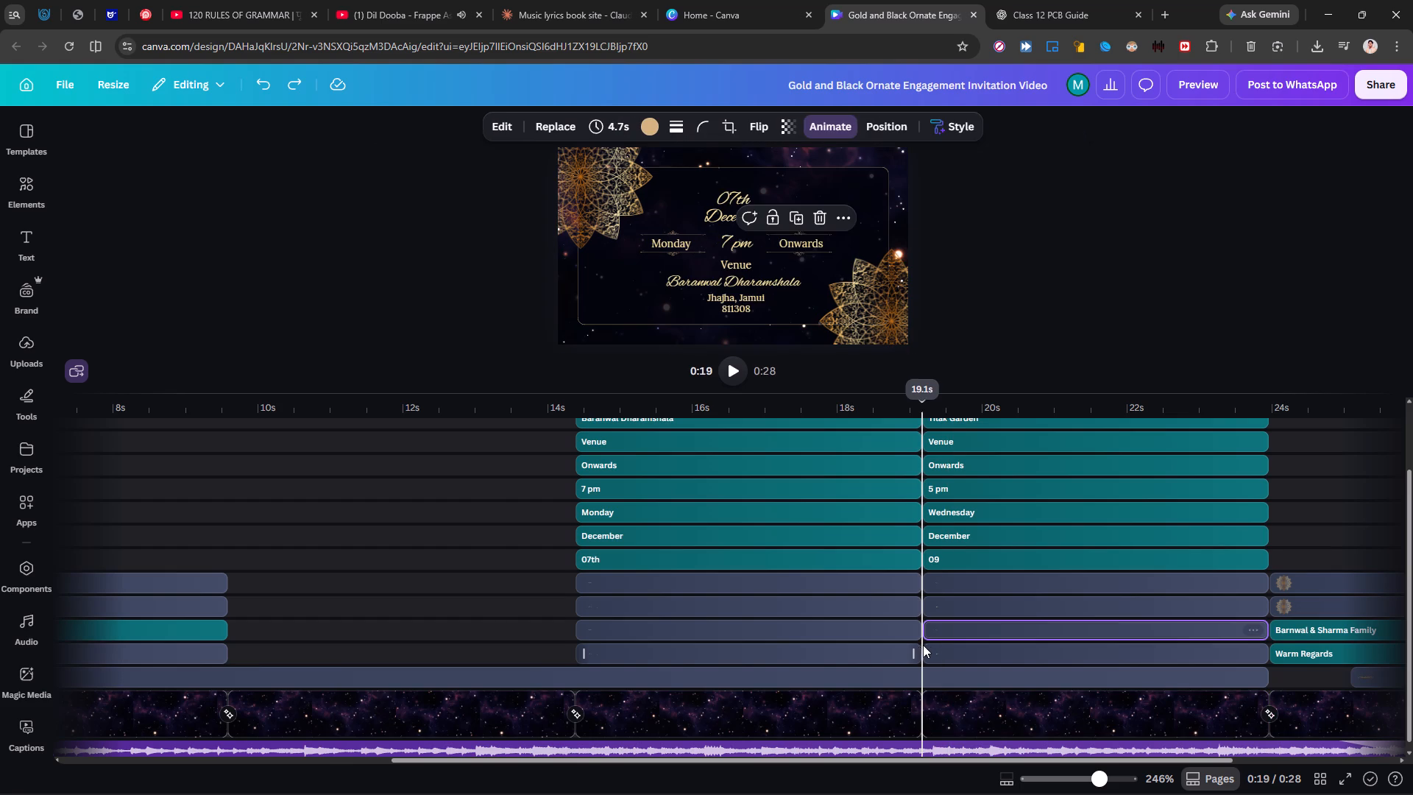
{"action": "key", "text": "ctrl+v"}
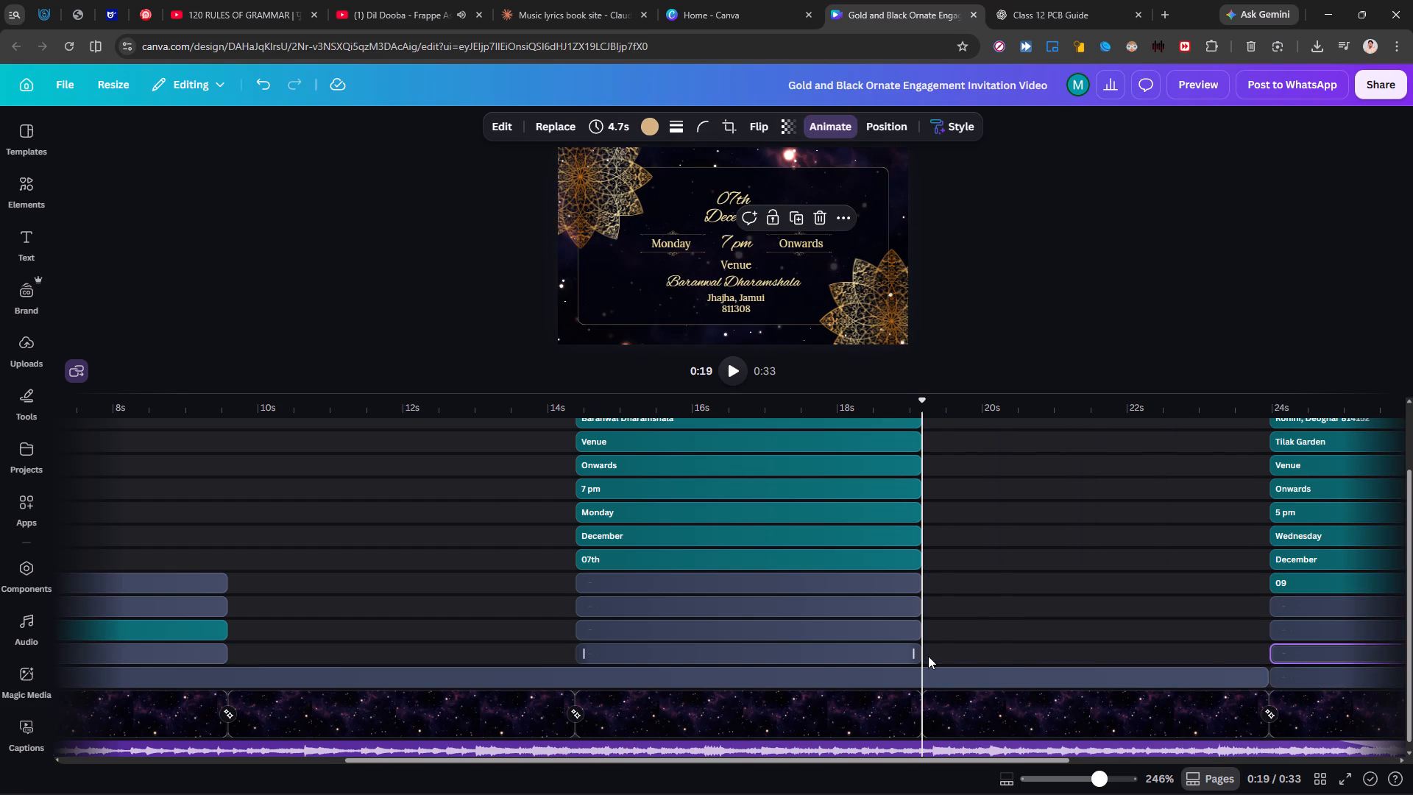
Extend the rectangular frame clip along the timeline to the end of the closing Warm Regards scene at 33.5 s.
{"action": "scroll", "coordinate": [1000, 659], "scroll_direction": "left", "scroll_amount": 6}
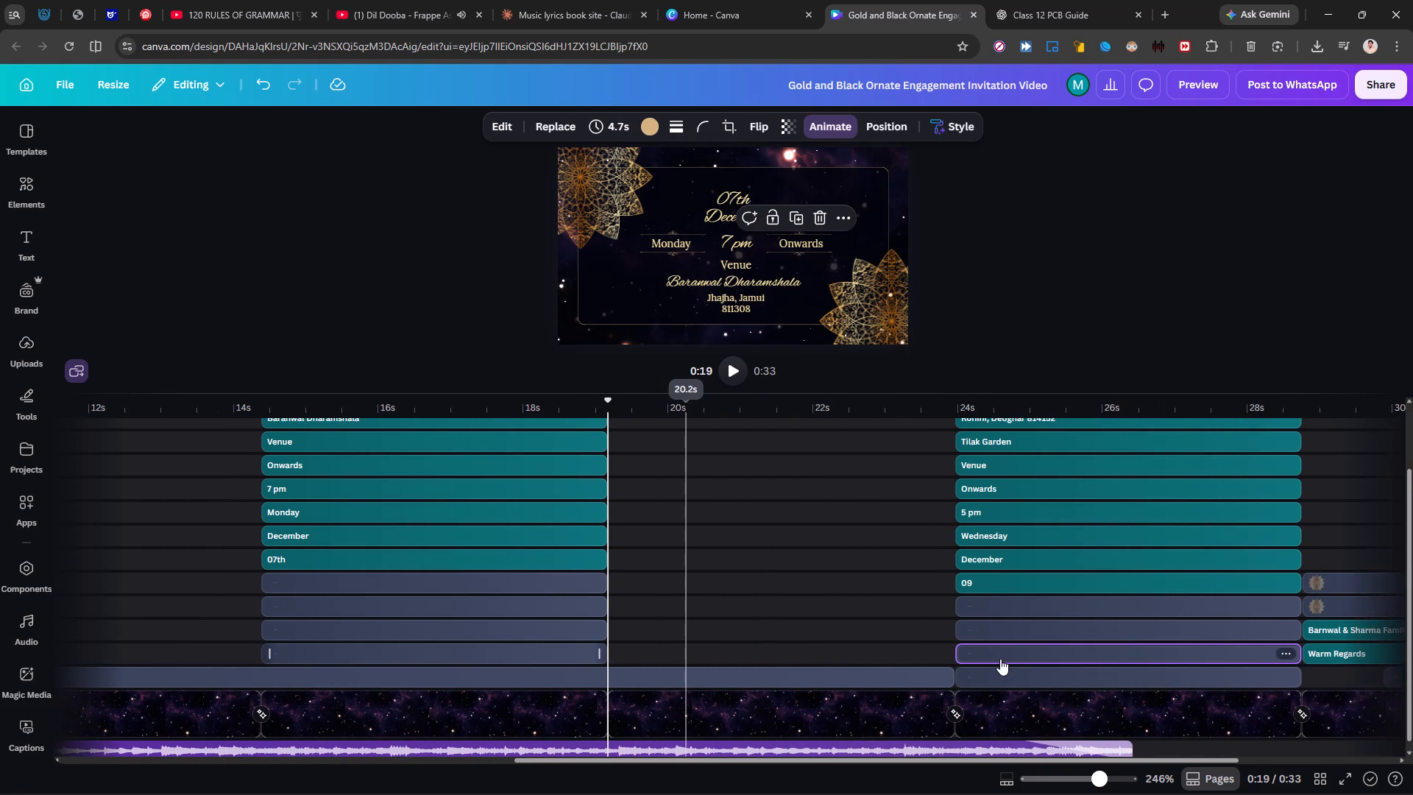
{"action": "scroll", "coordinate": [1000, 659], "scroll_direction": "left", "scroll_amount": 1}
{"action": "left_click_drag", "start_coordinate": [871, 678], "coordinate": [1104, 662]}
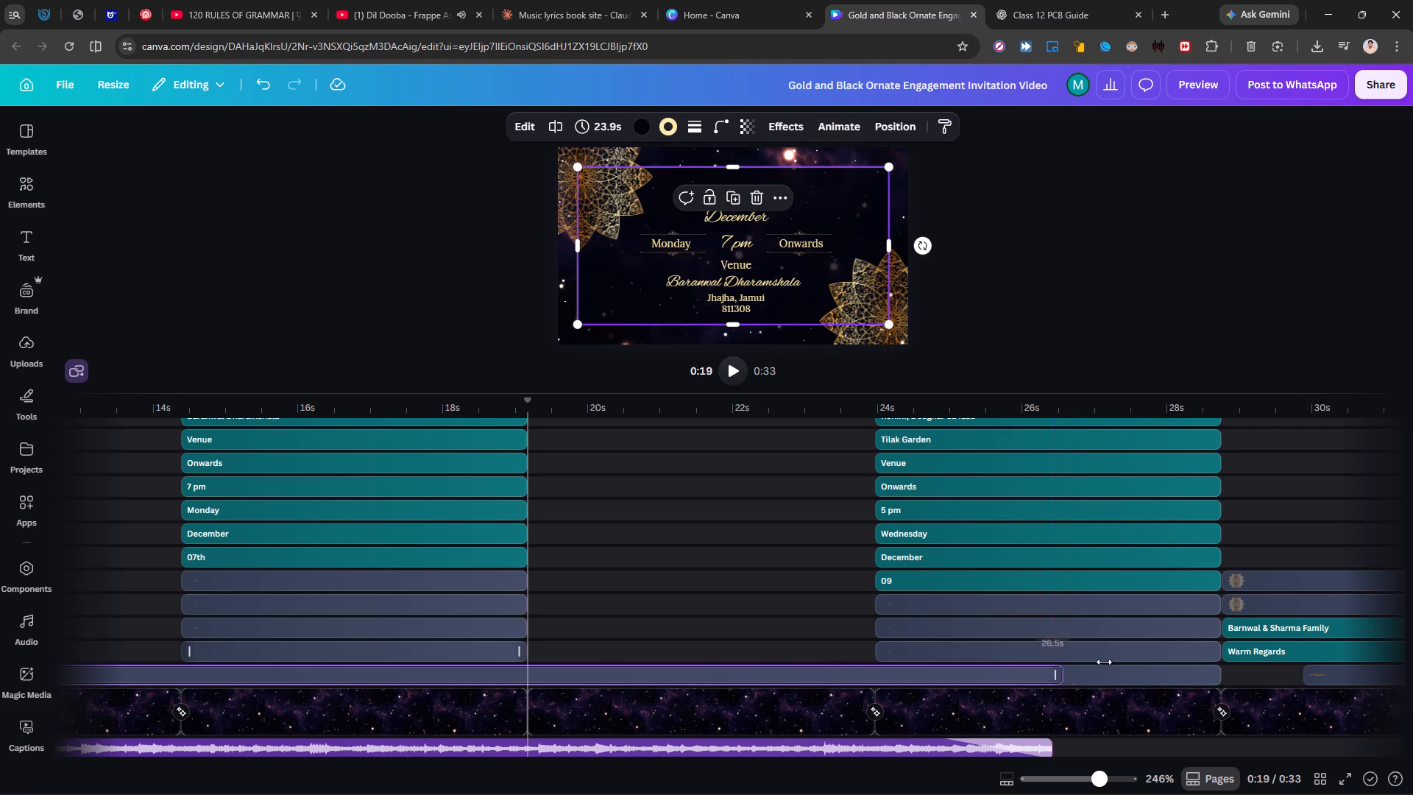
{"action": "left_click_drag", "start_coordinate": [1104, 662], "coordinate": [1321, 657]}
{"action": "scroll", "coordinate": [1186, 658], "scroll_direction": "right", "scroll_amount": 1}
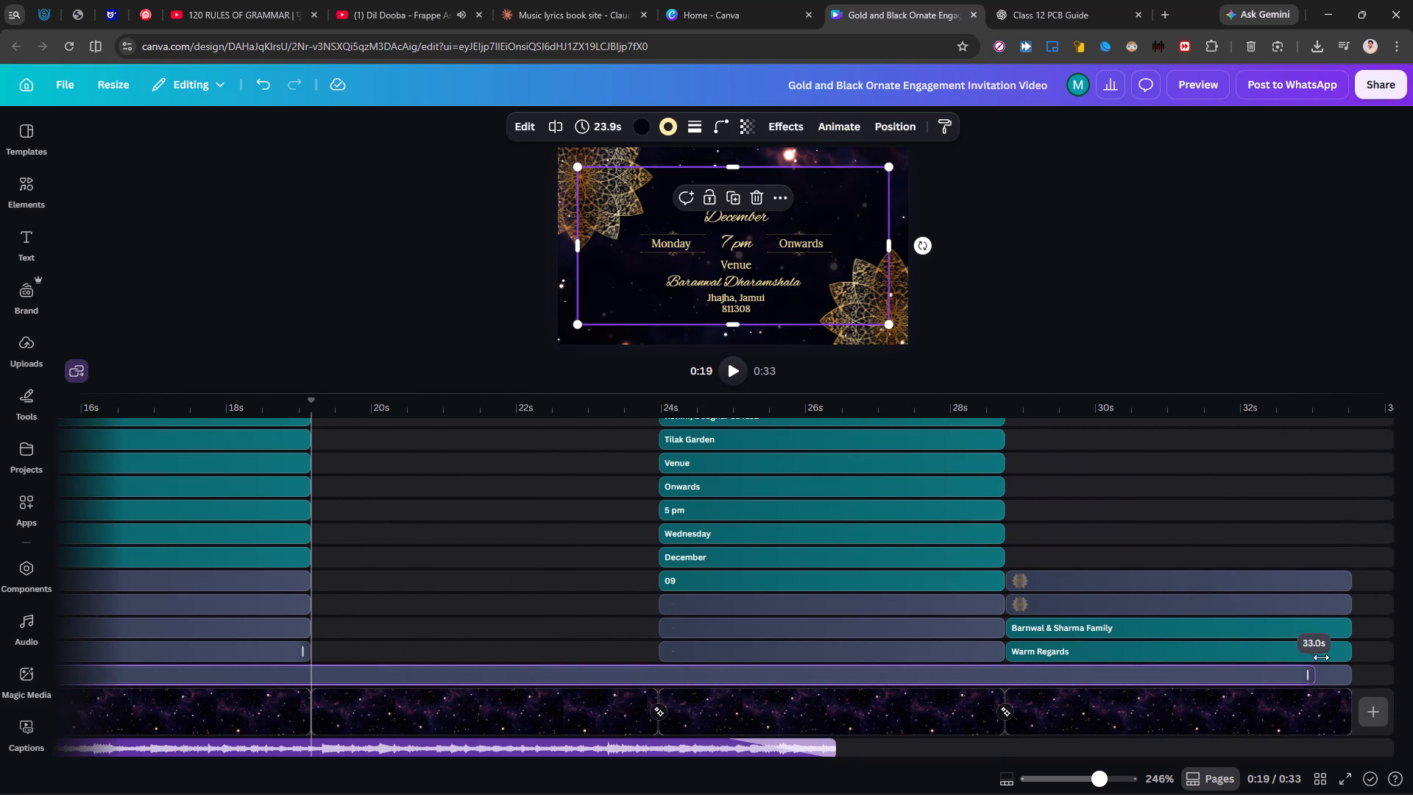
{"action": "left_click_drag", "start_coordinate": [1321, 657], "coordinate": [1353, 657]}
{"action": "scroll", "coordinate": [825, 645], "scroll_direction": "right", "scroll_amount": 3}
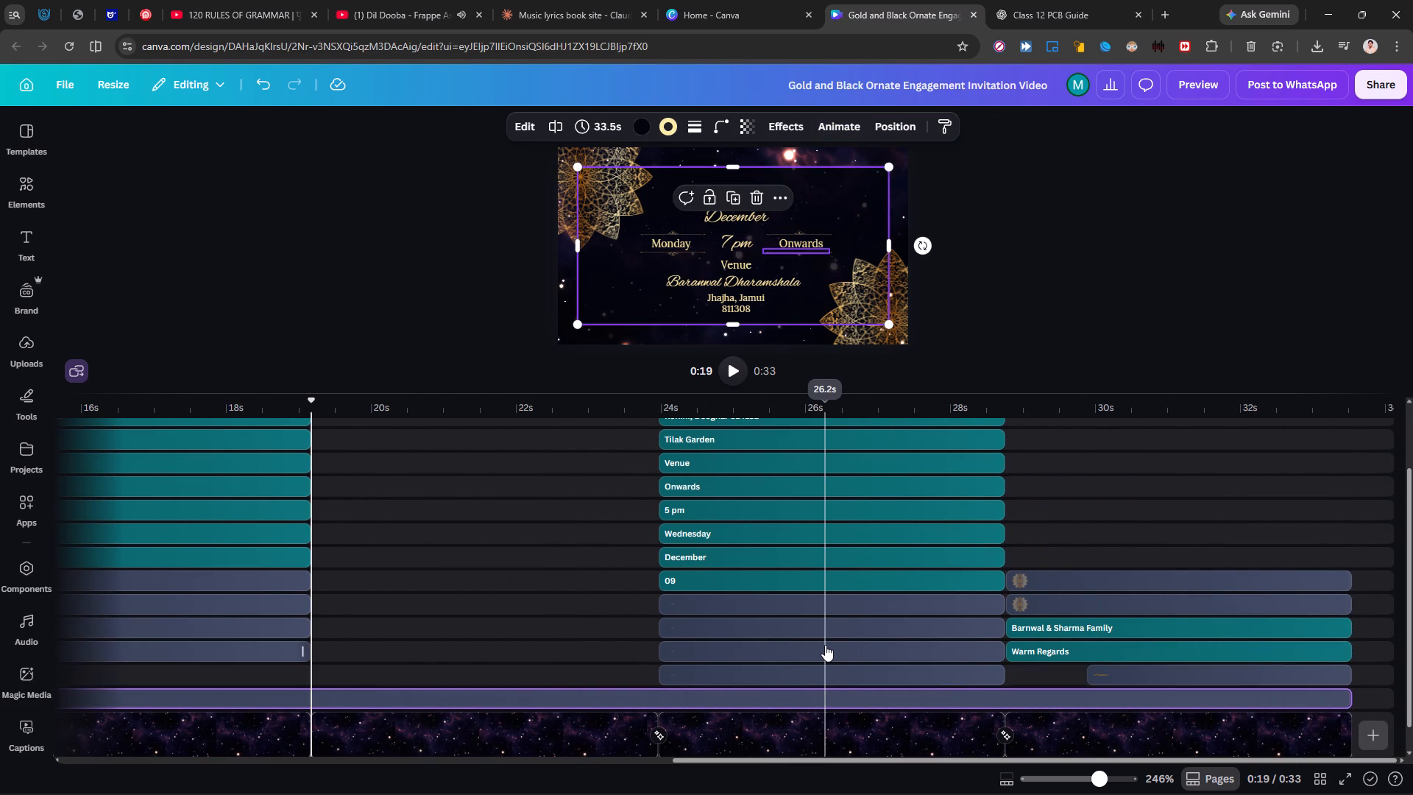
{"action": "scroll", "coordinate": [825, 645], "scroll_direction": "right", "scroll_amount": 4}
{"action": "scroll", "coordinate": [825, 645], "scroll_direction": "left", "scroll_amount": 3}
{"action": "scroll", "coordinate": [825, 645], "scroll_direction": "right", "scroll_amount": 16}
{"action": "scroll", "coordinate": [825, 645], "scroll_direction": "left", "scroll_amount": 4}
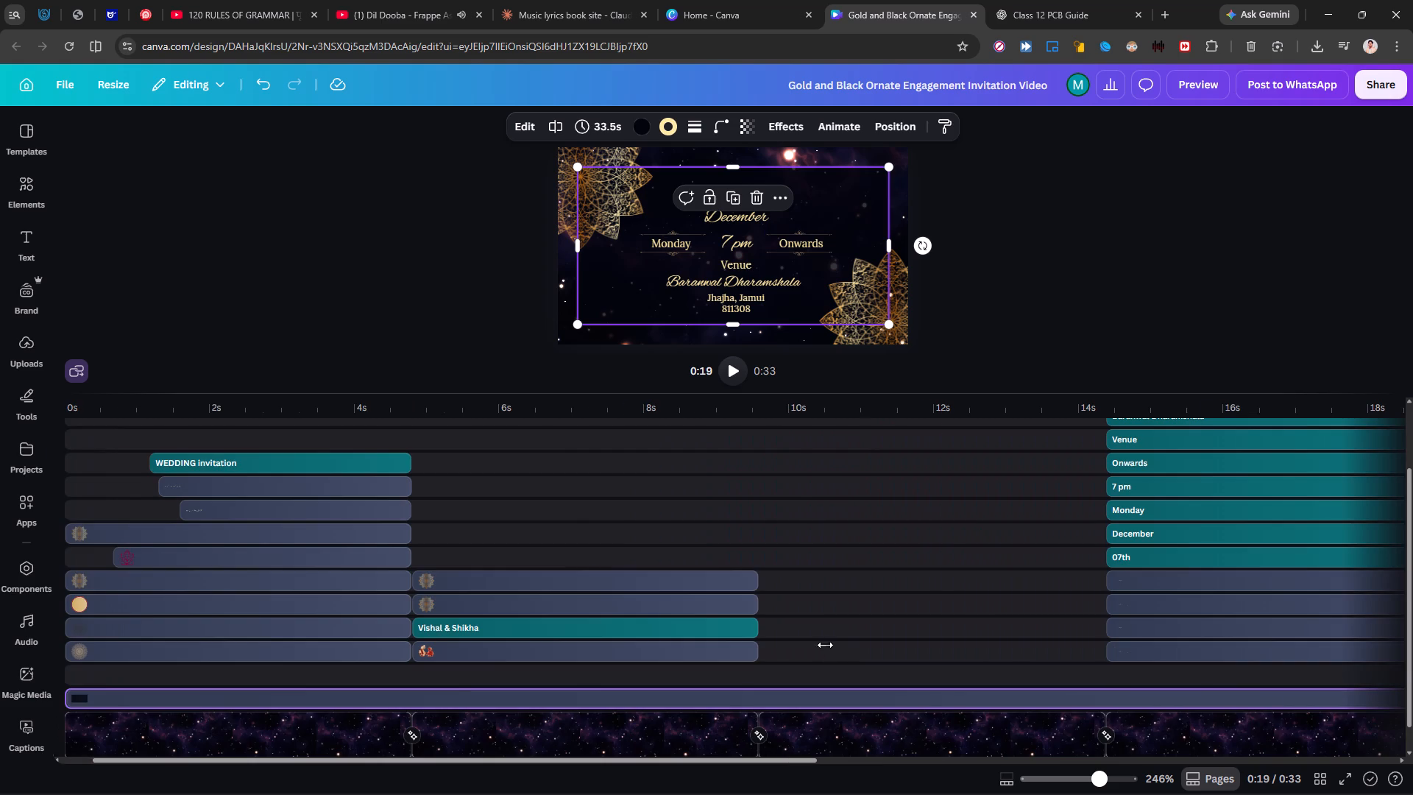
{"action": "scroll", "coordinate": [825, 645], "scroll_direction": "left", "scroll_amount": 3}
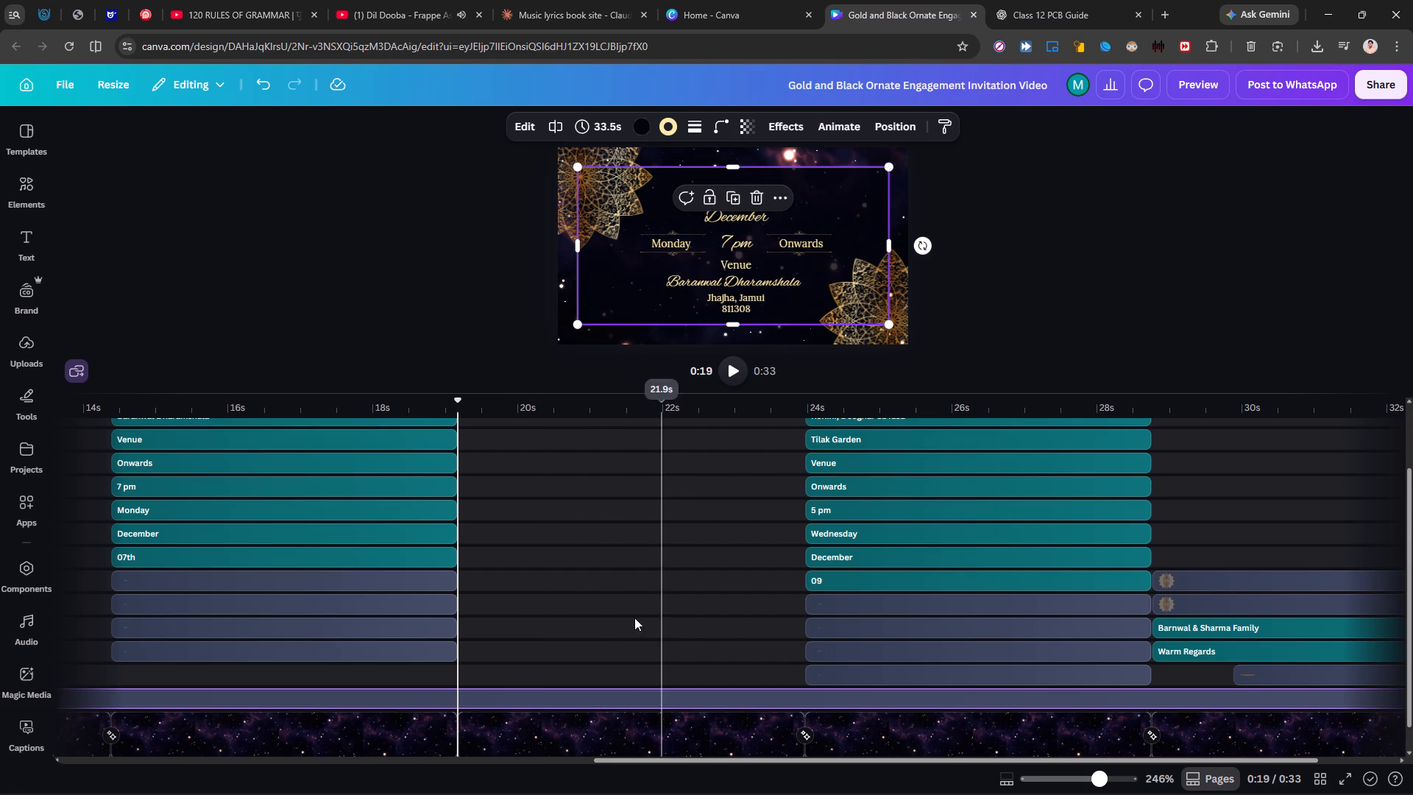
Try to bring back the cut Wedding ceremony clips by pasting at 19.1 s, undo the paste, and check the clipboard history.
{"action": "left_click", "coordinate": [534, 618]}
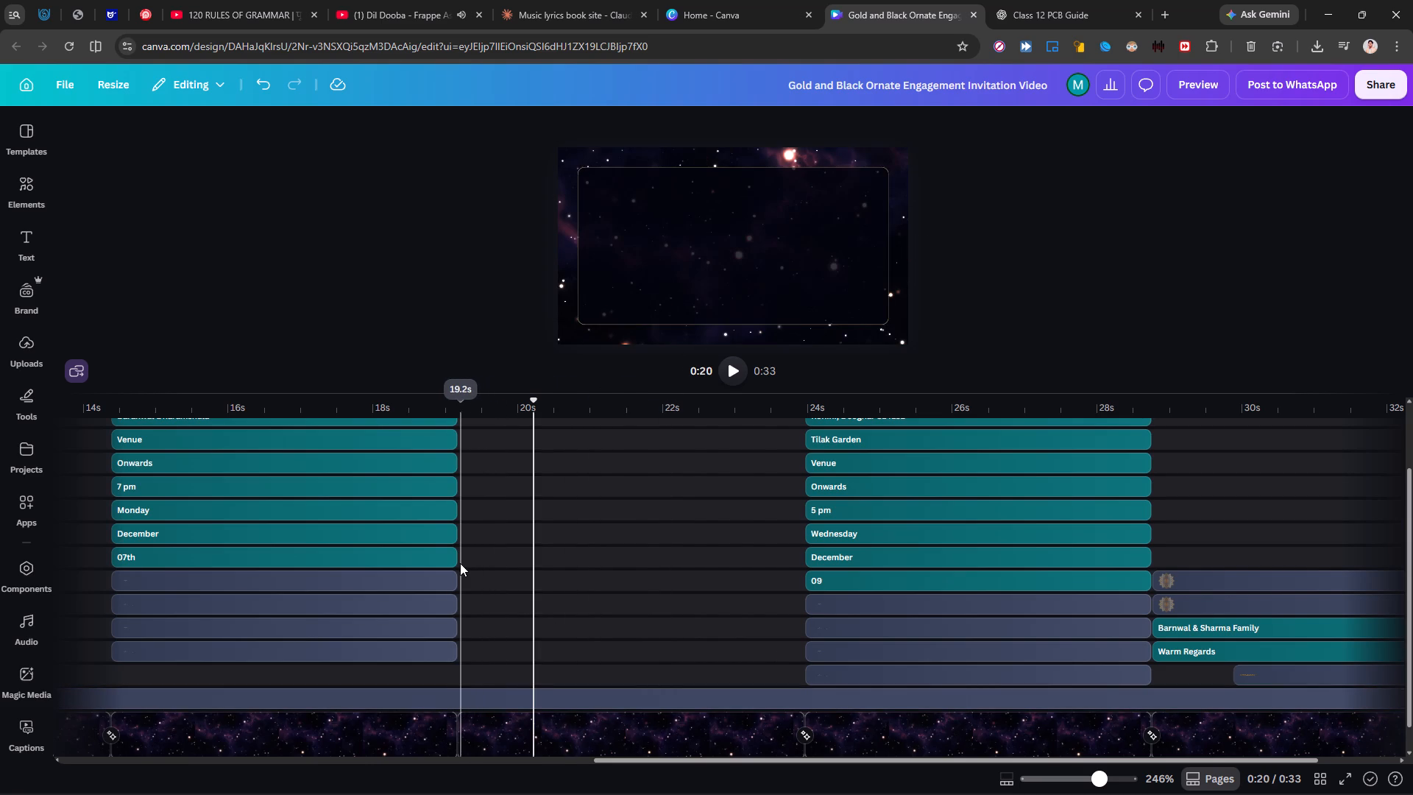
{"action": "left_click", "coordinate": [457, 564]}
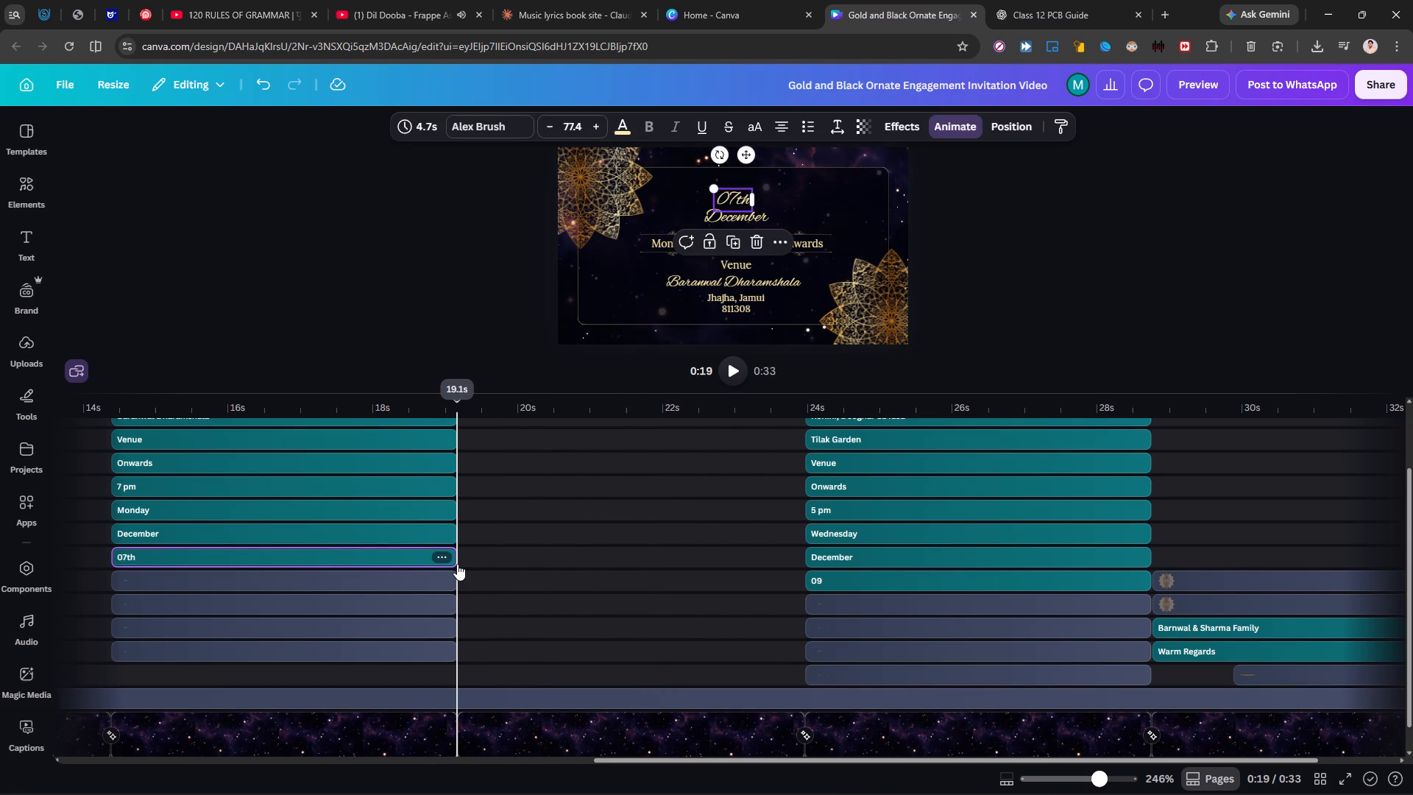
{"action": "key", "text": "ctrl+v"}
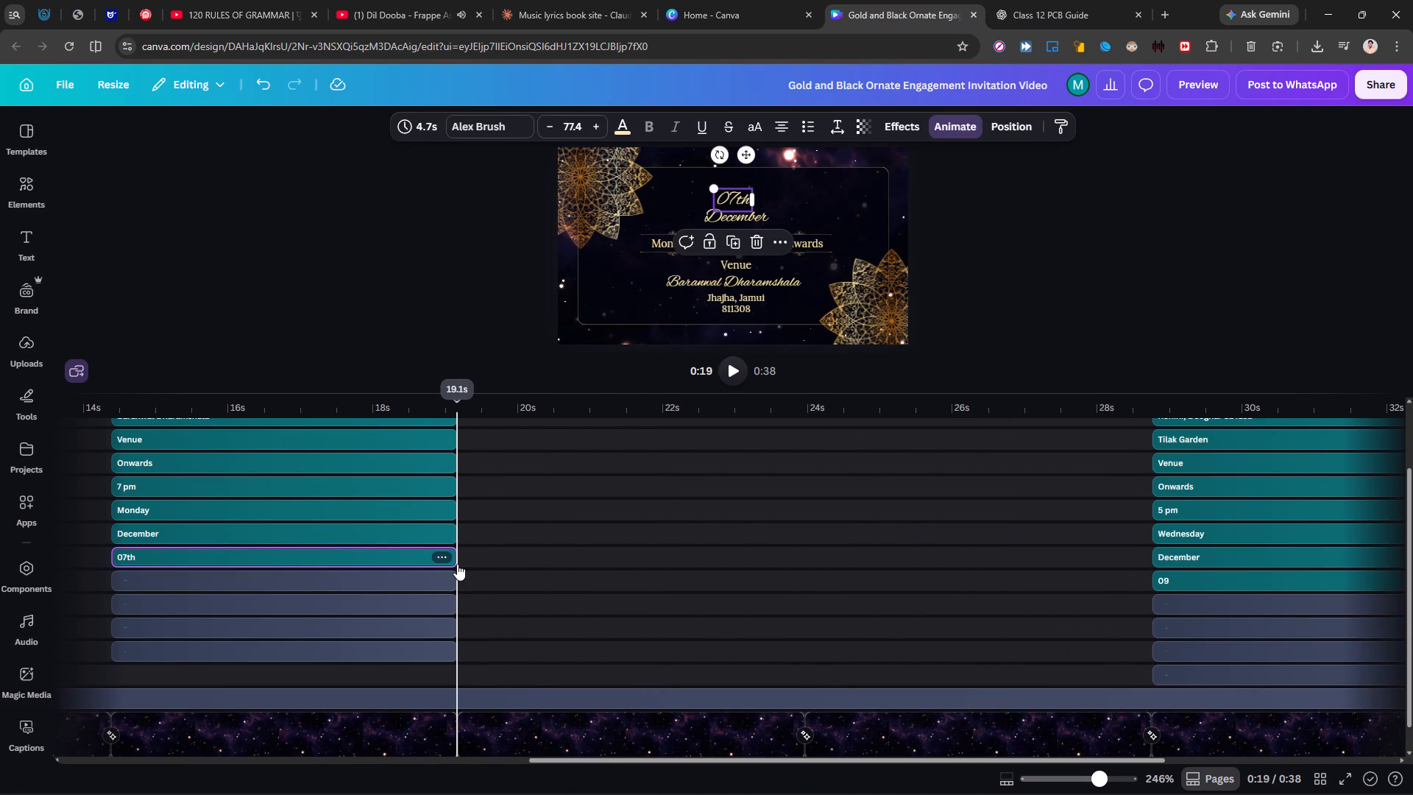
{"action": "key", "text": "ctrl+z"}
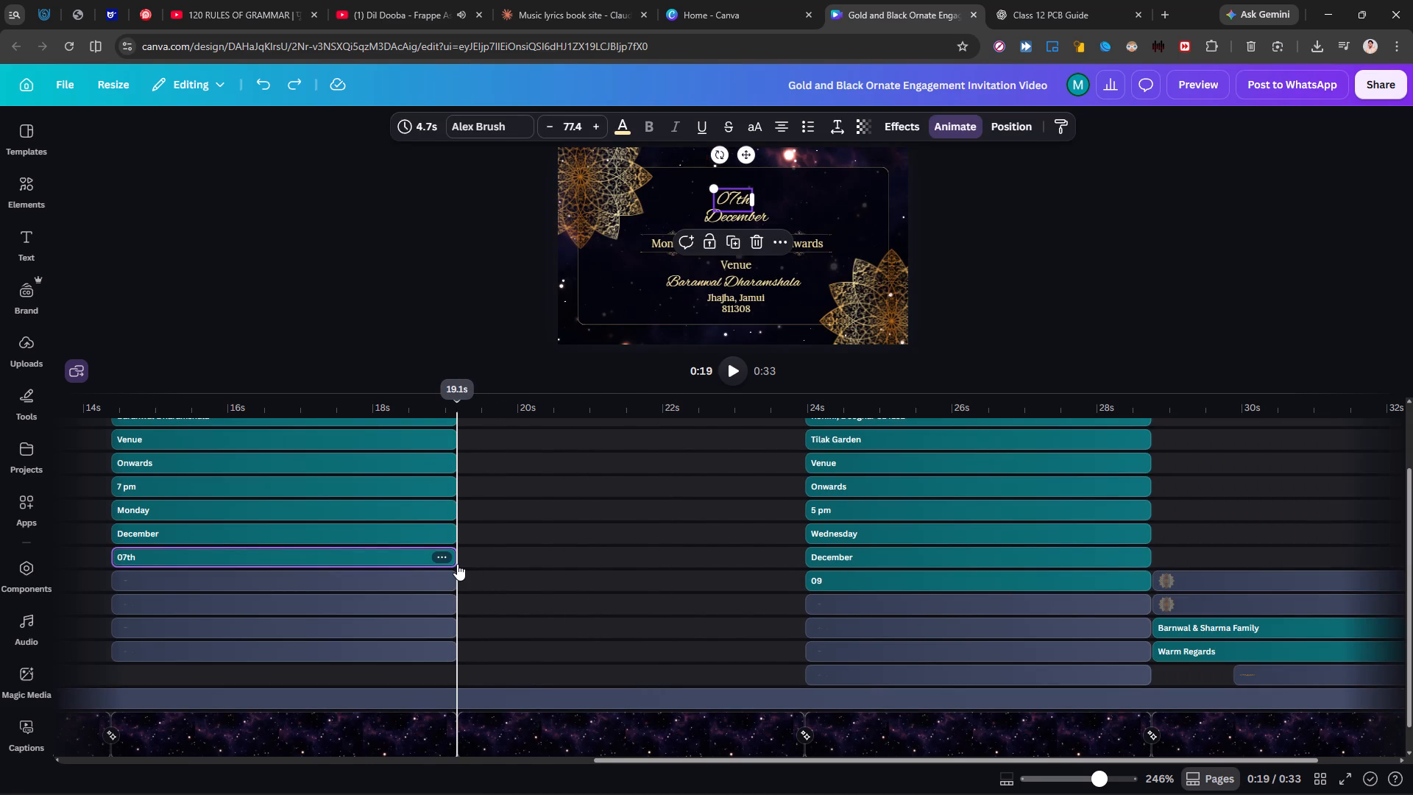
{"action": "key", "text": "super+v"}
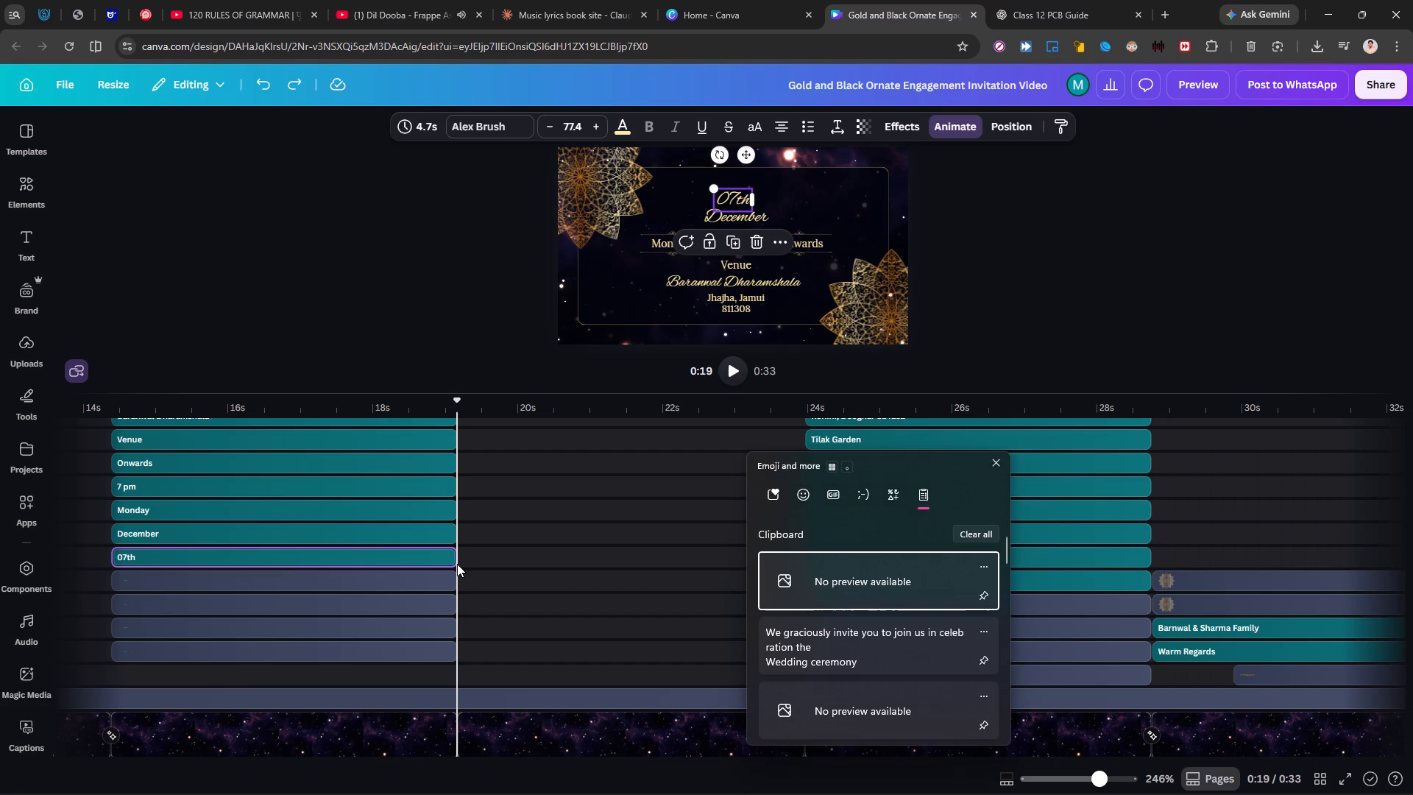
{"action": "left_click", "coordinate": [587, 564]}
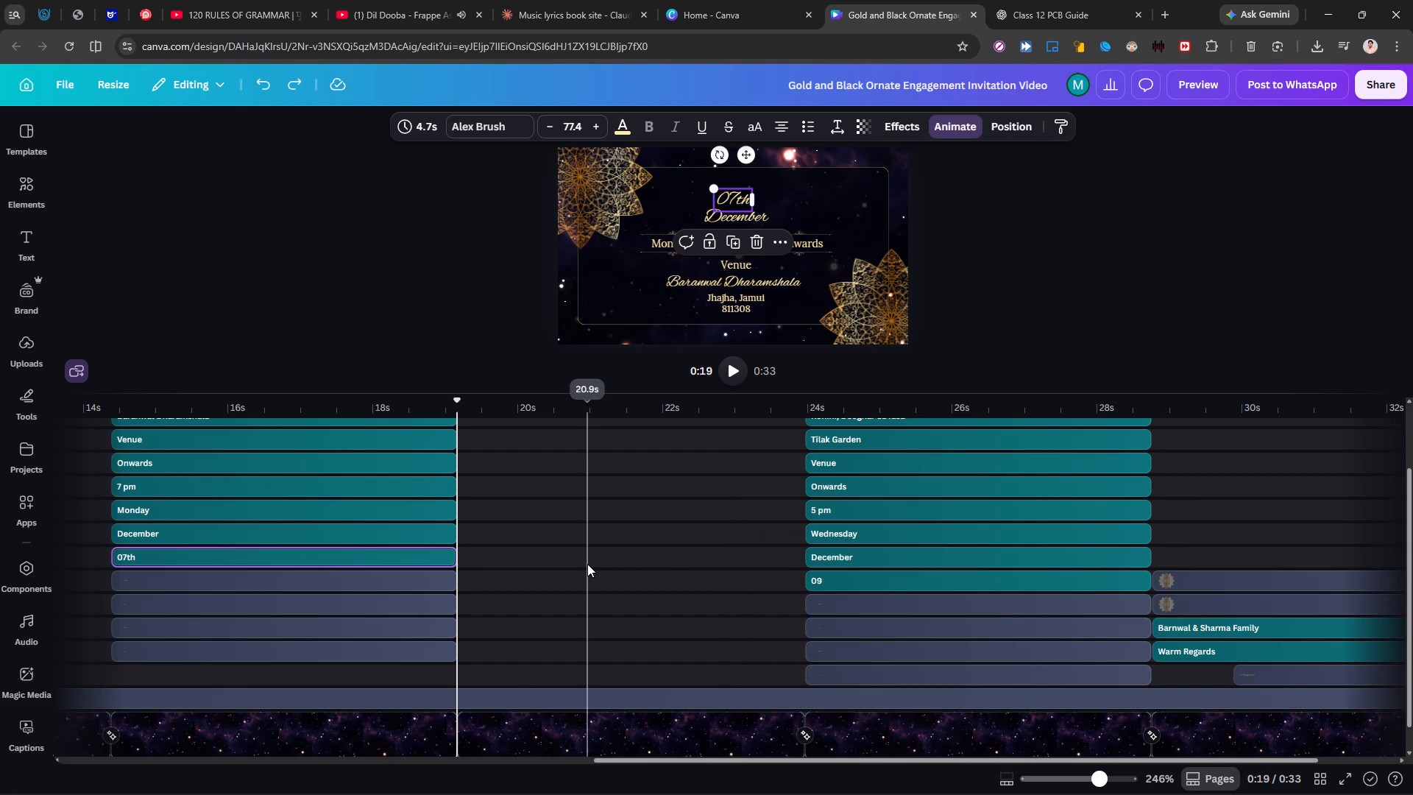
Undo the frame extension, the background paste and the cut to restore the Wedding ceremony clips.
{"action": "scroll", "coordinate": [587, 564], "scroll_direction": "up", "scroll_amount": 3}
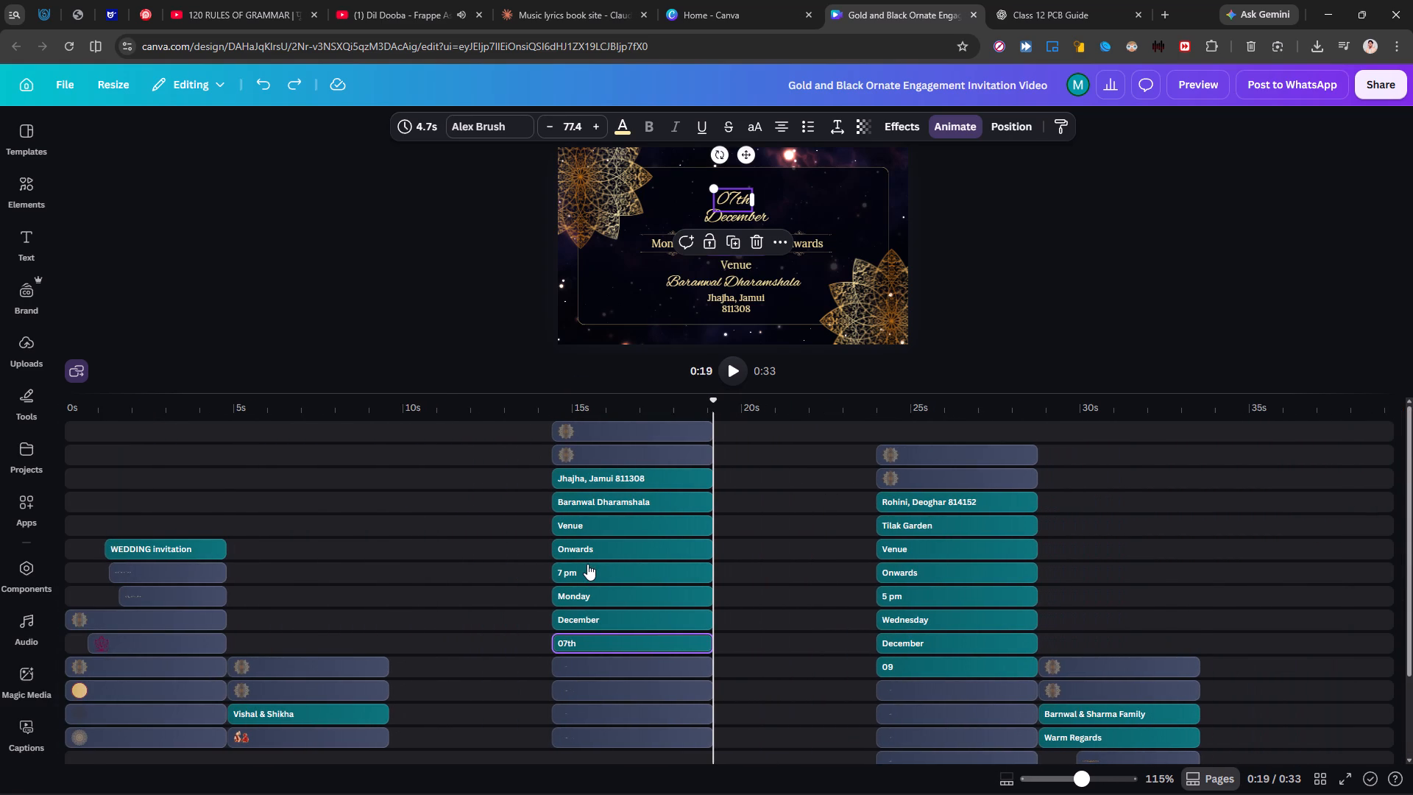
{"action": "scroll", "coordinate": [587, 564], "scroll_direction": "down", "scroll_amount": 2}
{"action": "key", "text": "ctrl+z"}
{"action": "key", "text": "ctrl+z"}
{"action": "key", "text": "ctrl+z"}
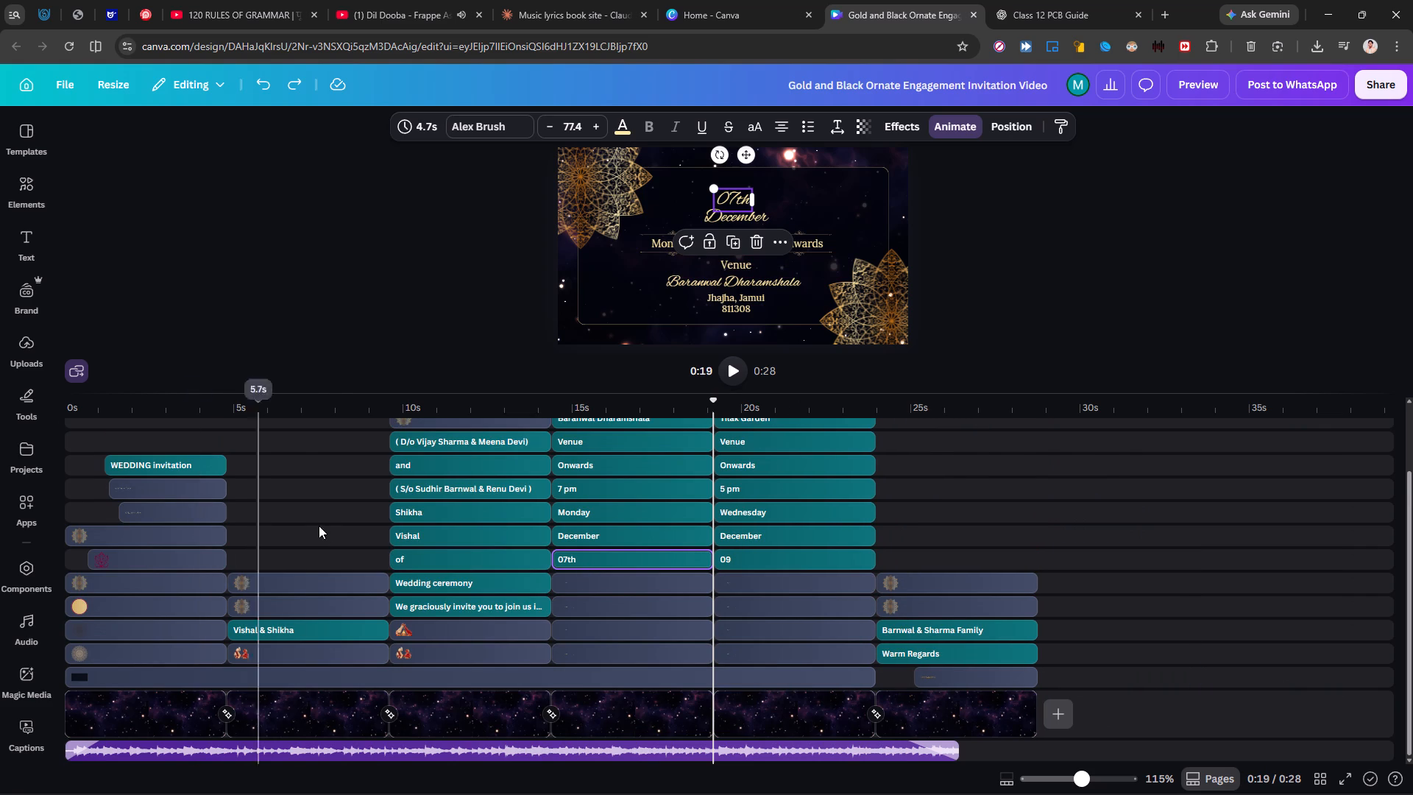
Paste the copied background clip again between the 07th December and Tilak Garden scenes.
{"action": "key", "text": "ctrl+v"}
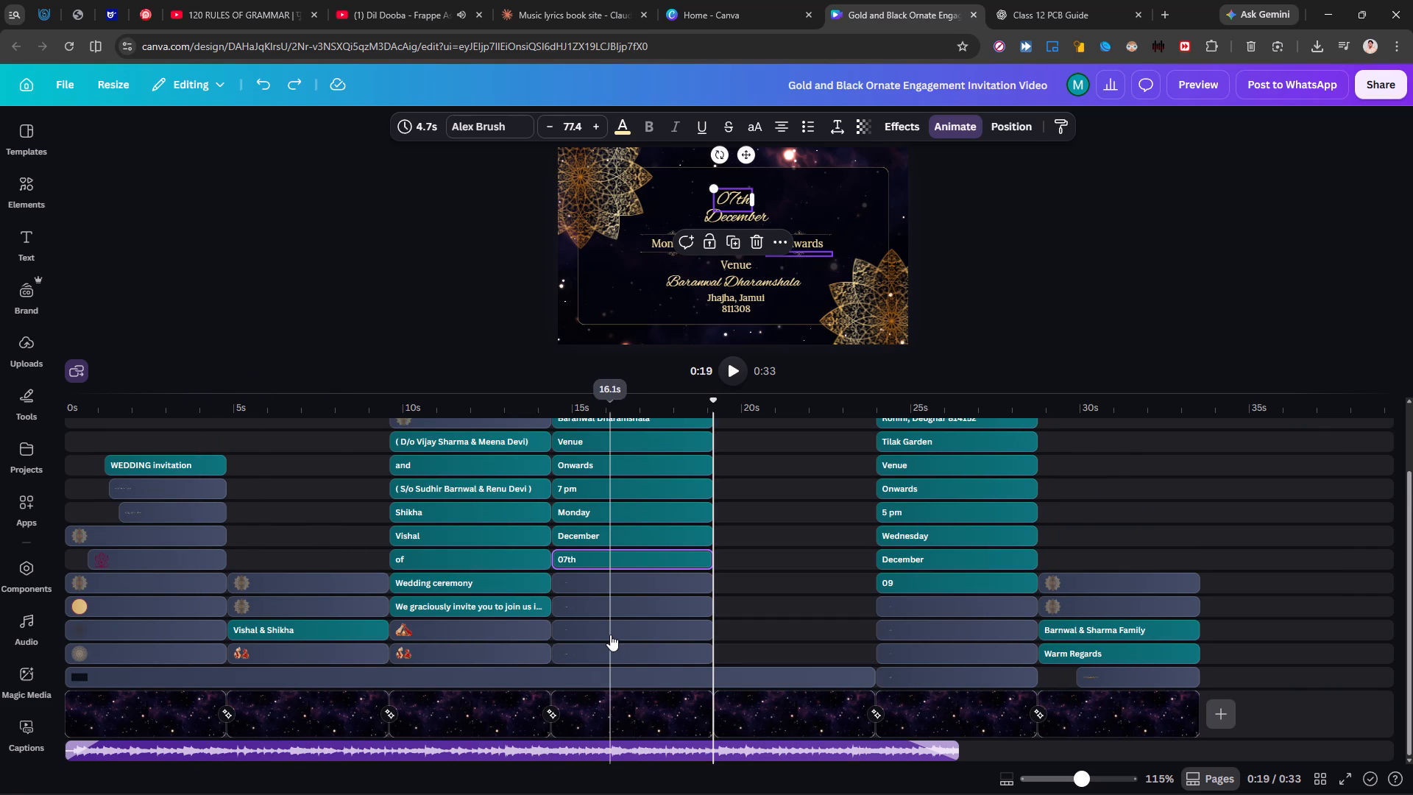
Select and copy all mandala, text and graphic clips of the Wedding ceremony scene, excluding clips of the preceding couple-names scene.
{"action": "scroll", "coordinate": [450, 486], "scroll_direction": "up", "scroll_amount": 2}
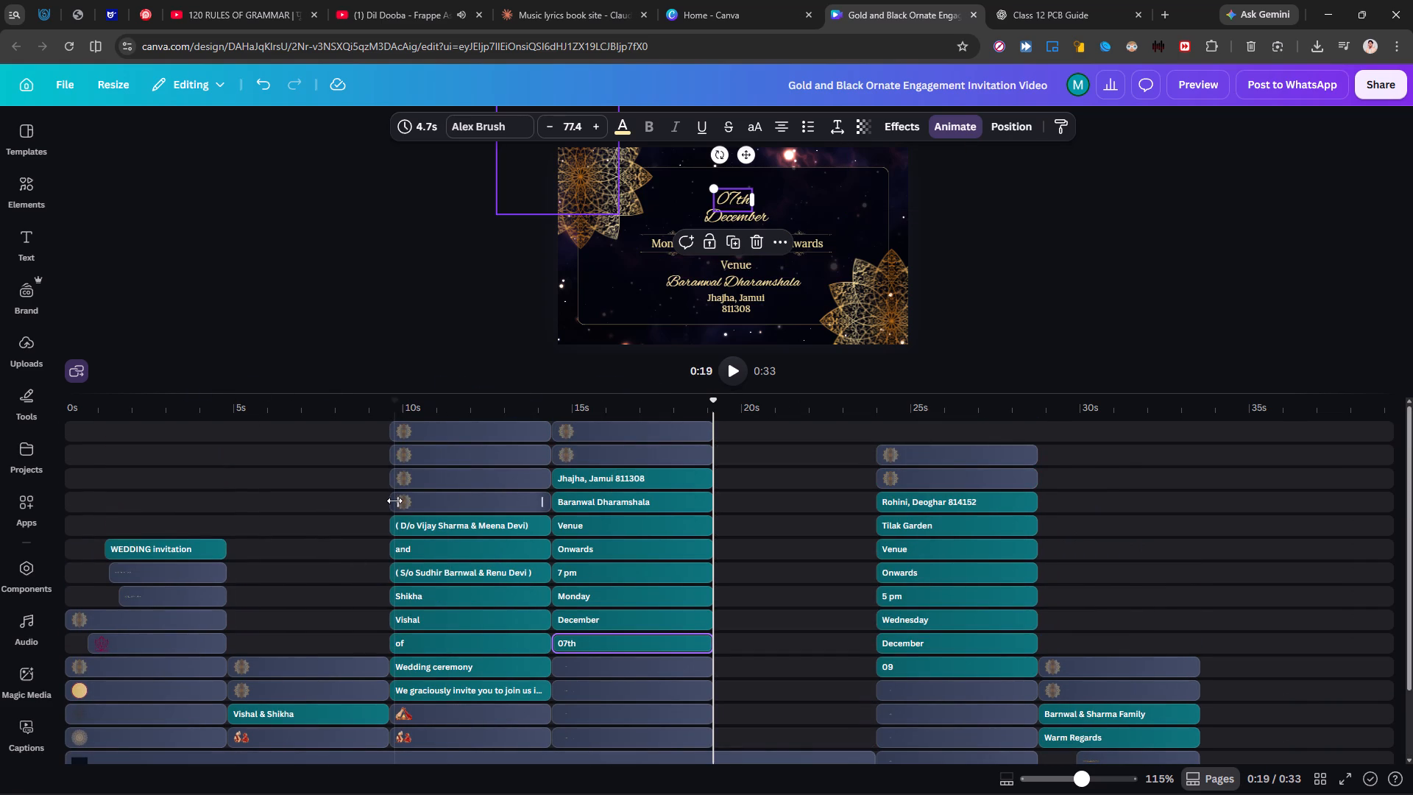
{"action": "scroll", "coordinate": [394, 501], "scroll_direction": "up", "scroll_amount": 1}
{"action": "left_click_drag", "start_coordinate": [386, 432], "coordinate": [529, 757]}
{"action": "scroll", "coordinate": [478, 585], "scroll_direction": "up", "scroll_amount": 1}
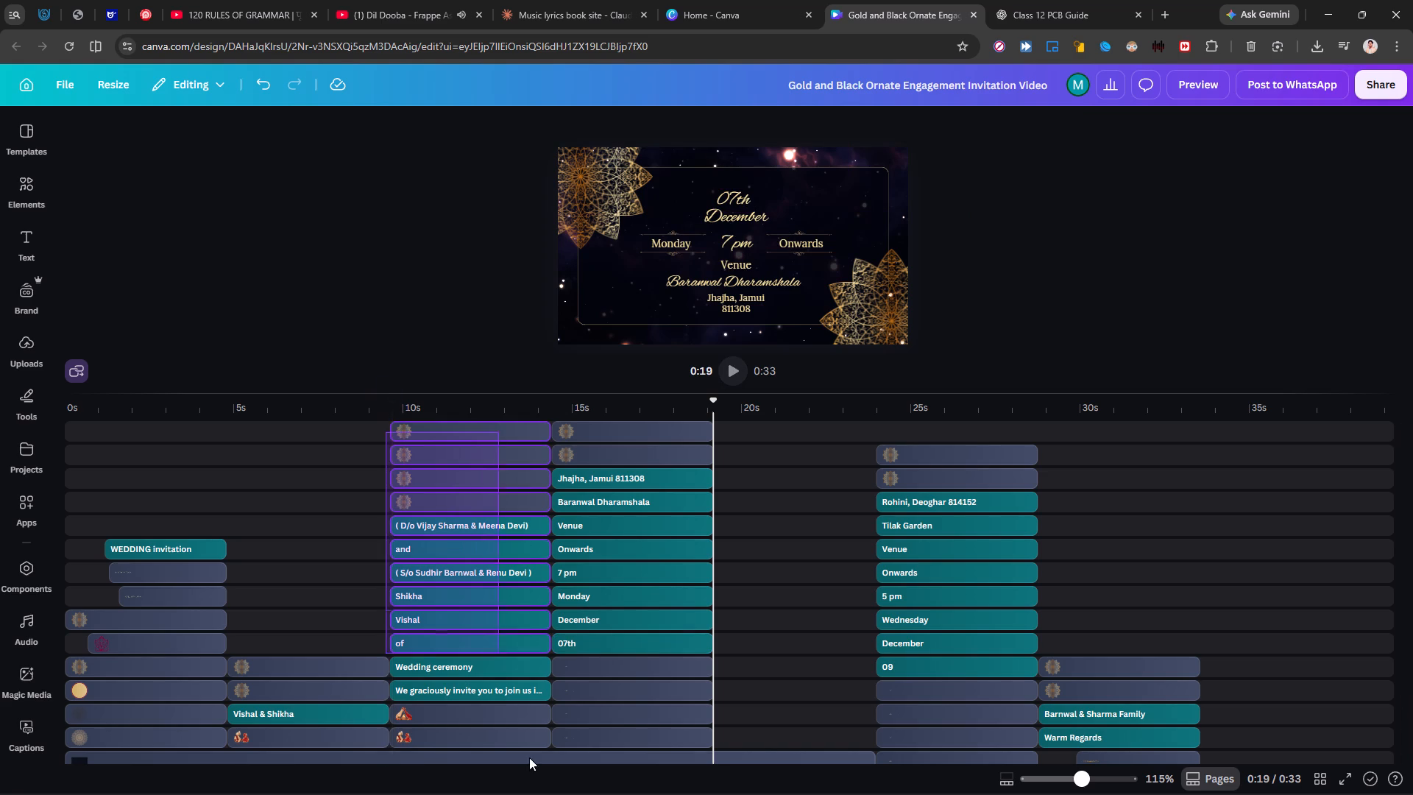
{"action": "scroll", "coordinate": [529, 757], "scroll_direction": "up", "scroll_amount": 1}
{"action": "left_click_drag", "start_coordinate": [529, 757], "coordinate": [525, 744]}
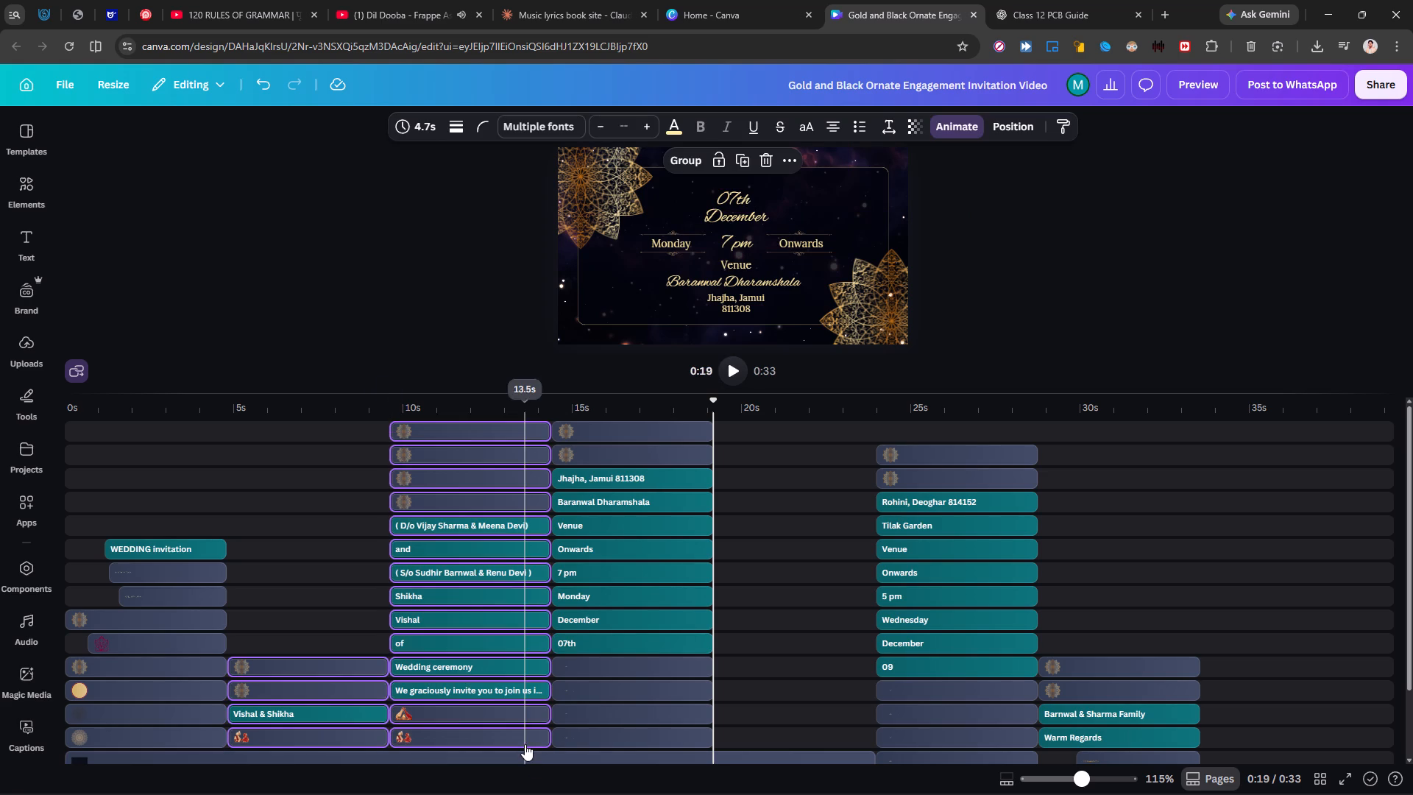
{"action": "scroll", "coordinate": [403, 704], "scroll_direction": "down", "scroll_amount": 1}
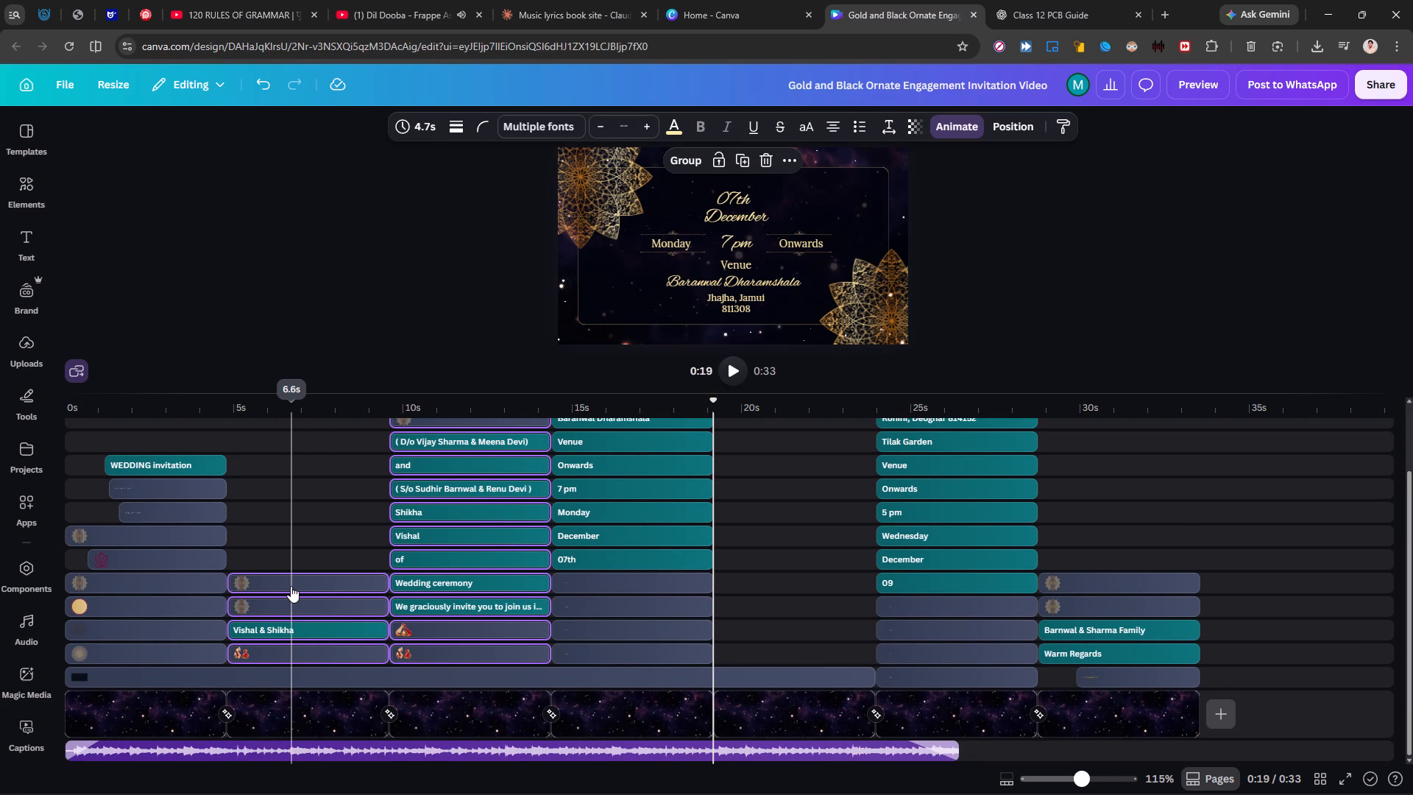
{"action": "left_click", "coordinate": [291, 586], "text": "ctrl"}
{"action": "left_click", "coordinate": [295, 600], "text": "ctrl"}
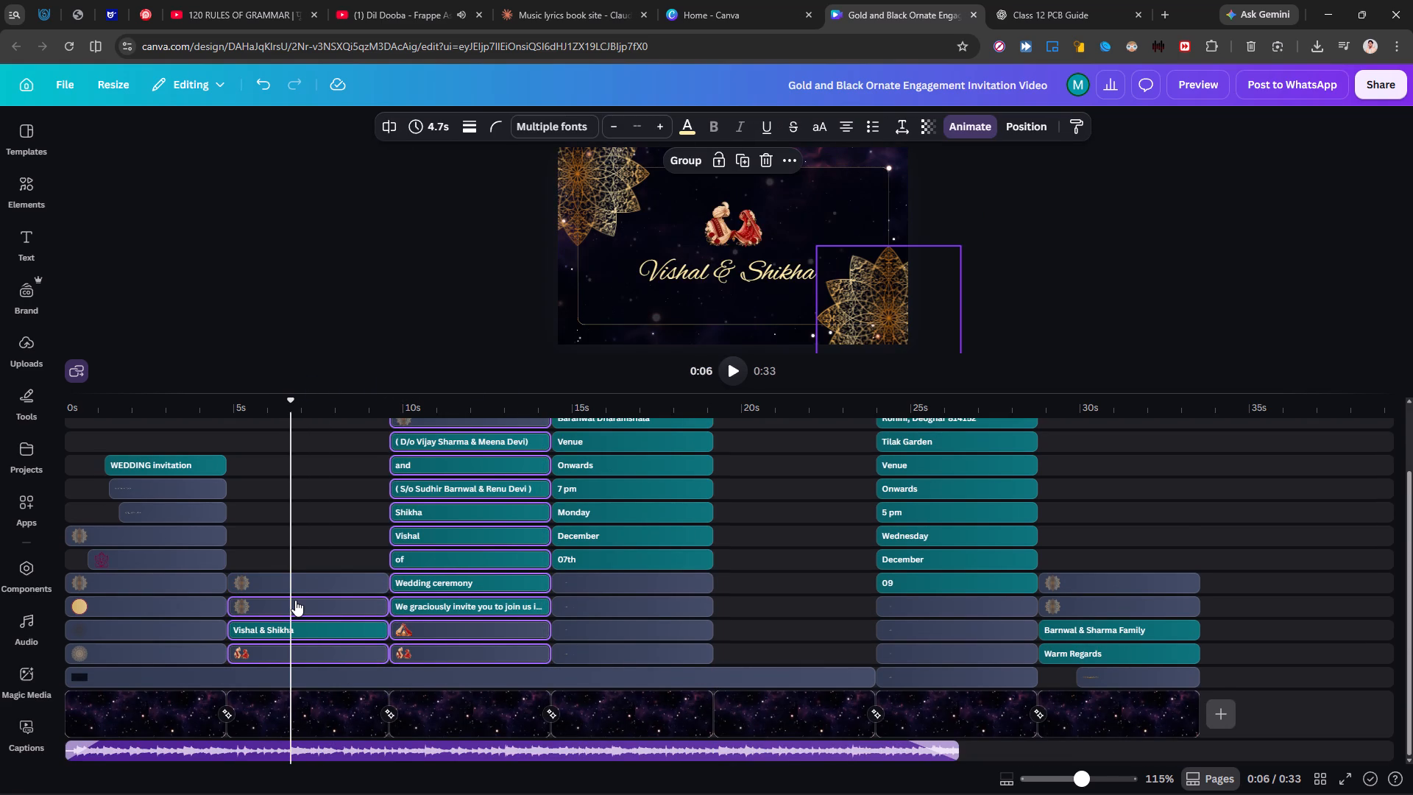
{"action": "left_click", "coordinate": [300, 622], "text": "ctrl"}
{"action": "left_click", "coordinate": [308, 650], "text": "ctrl"}
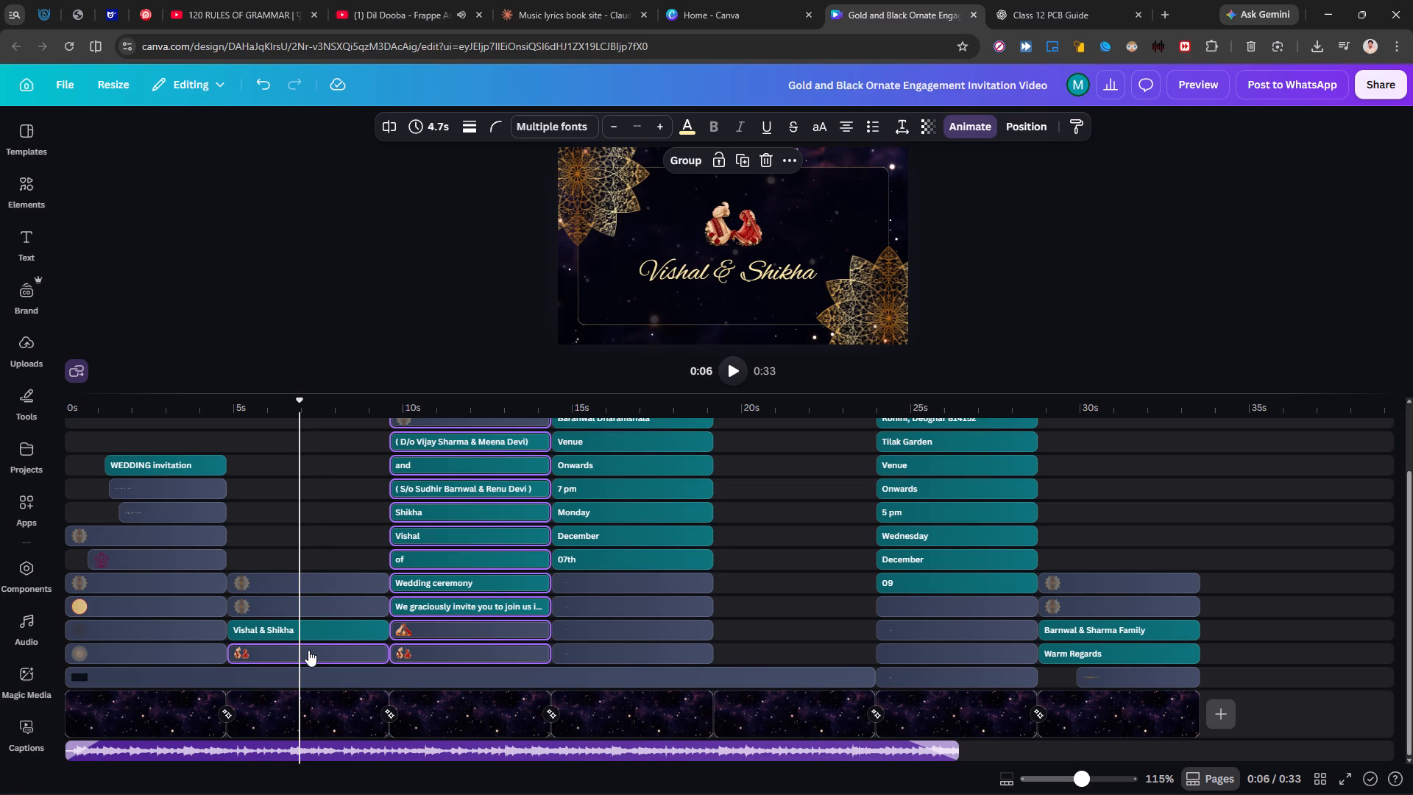
{"action": "key", "text": "ctrl+c"}
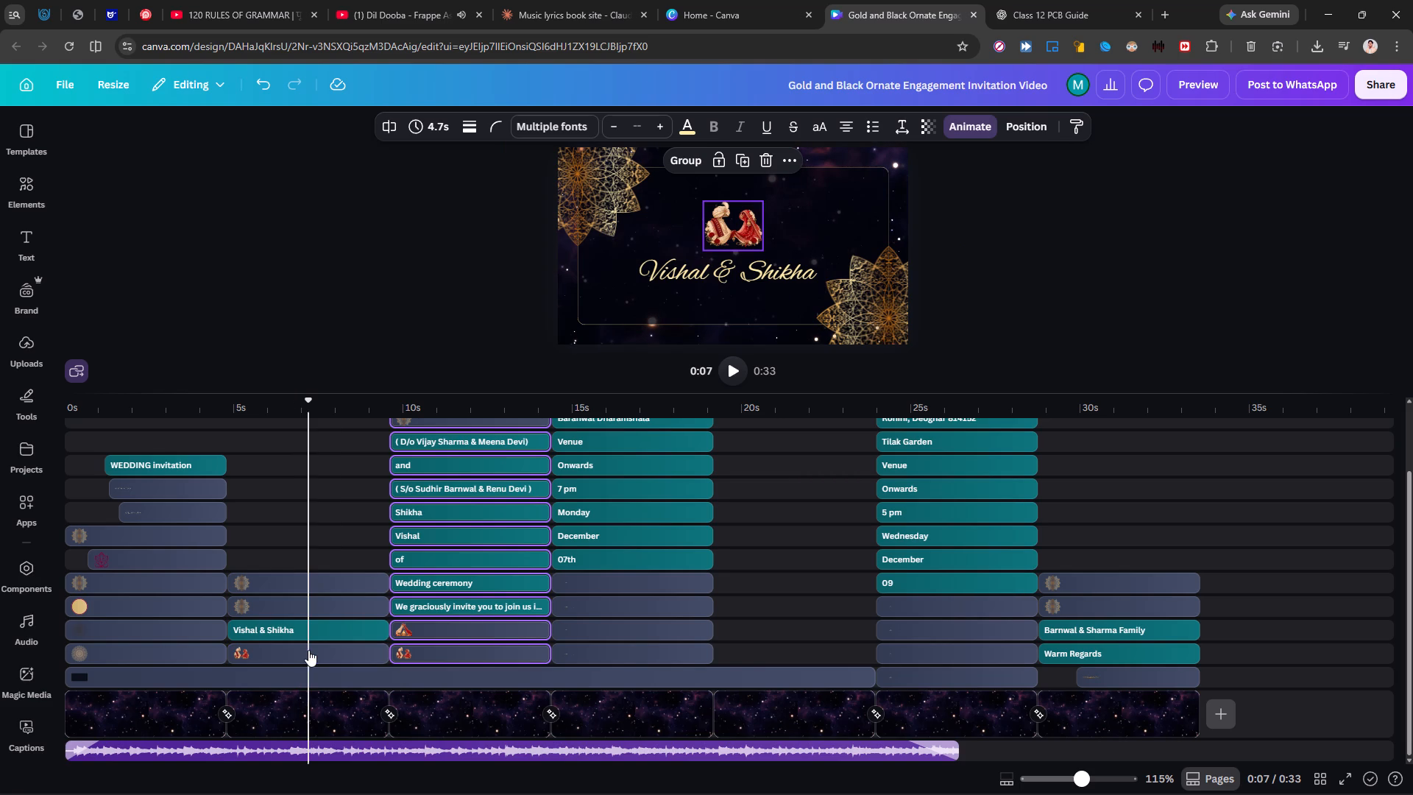
Paste the copied Wedding ceremony clips at 19.17 s, right where the 07th December scene ends.
{"action": "left_click", "coordinate": [712, 595]}
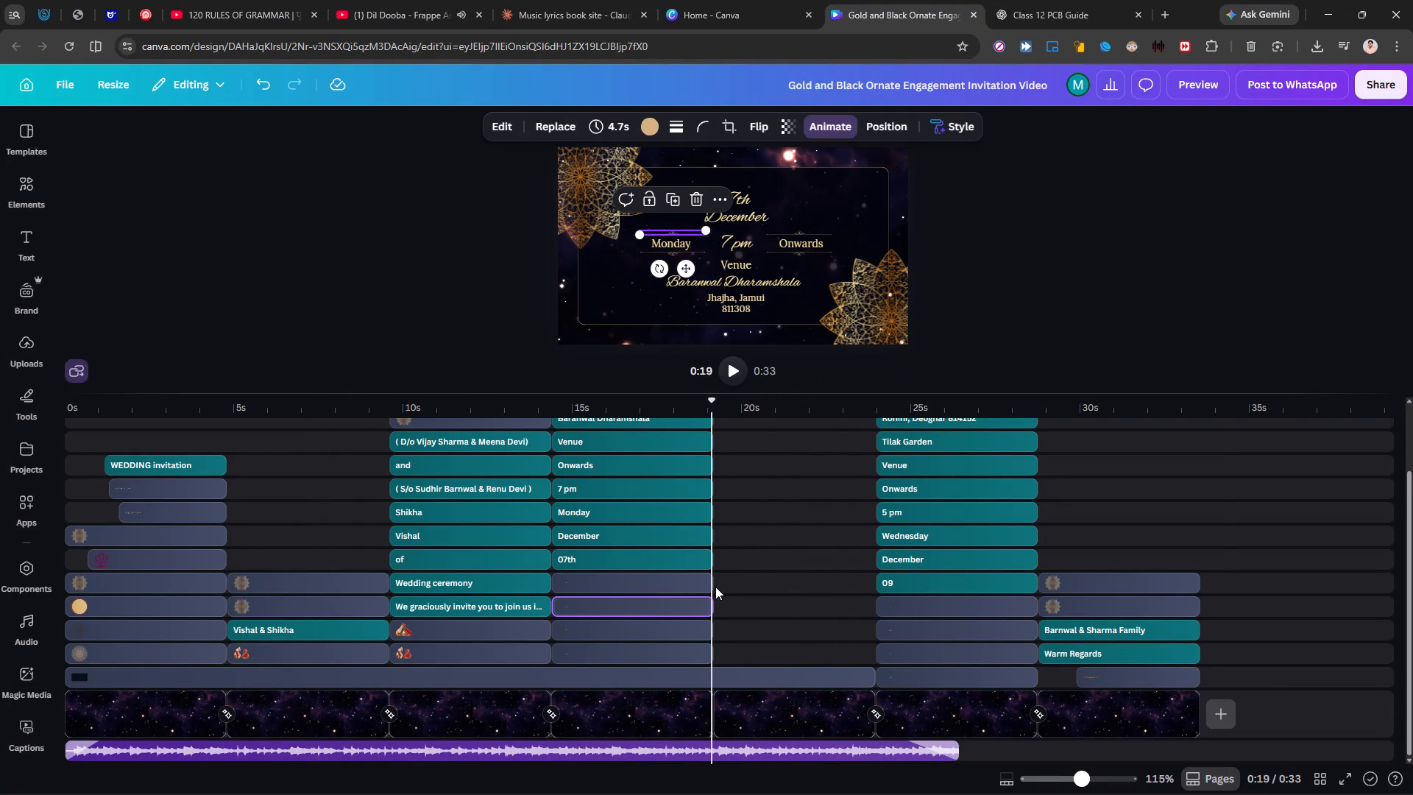
{"action": "scroll", "coordinate": [715, 587], "scroll_direction": "up", "scroll_amount": 1}
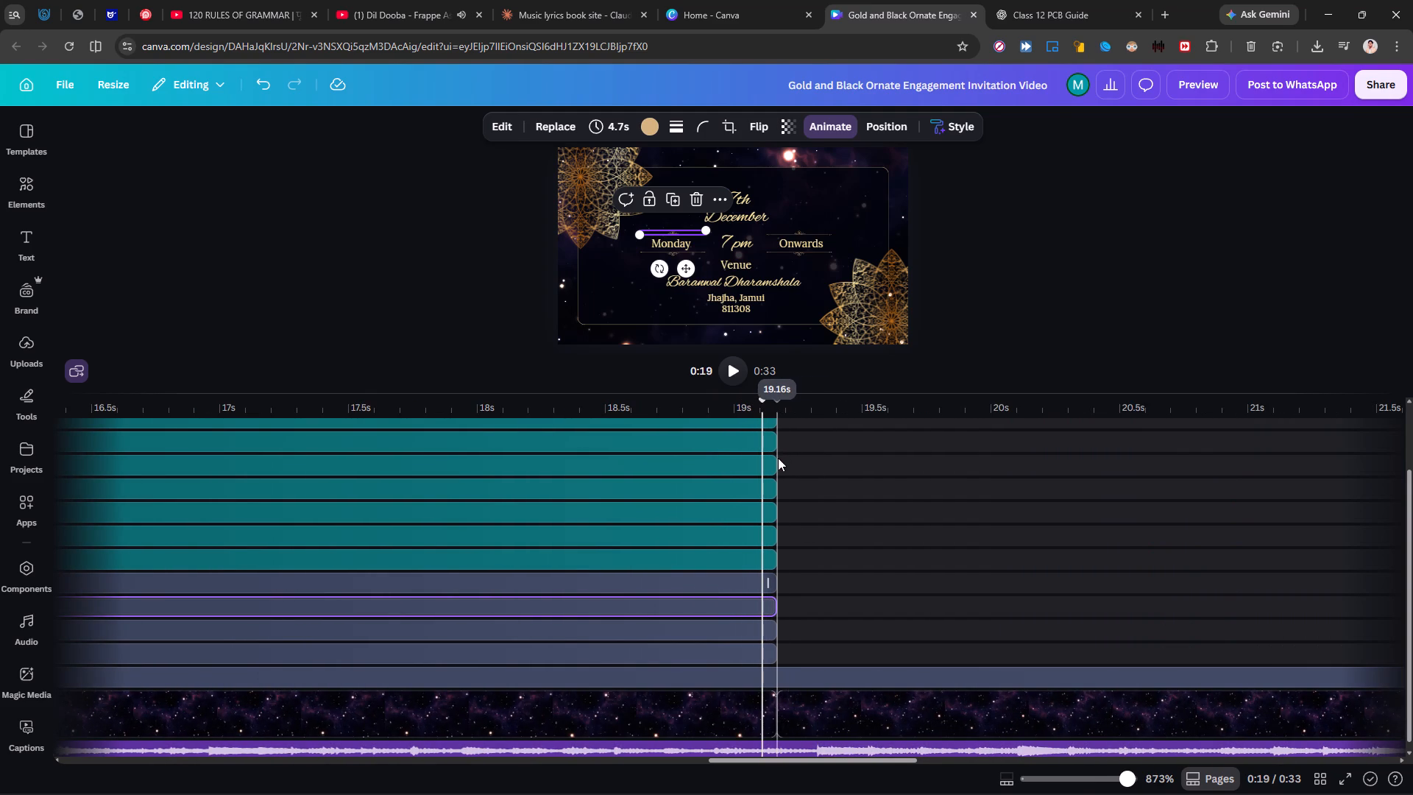
{"action": "left_click", "coordinate": [779, 462]}
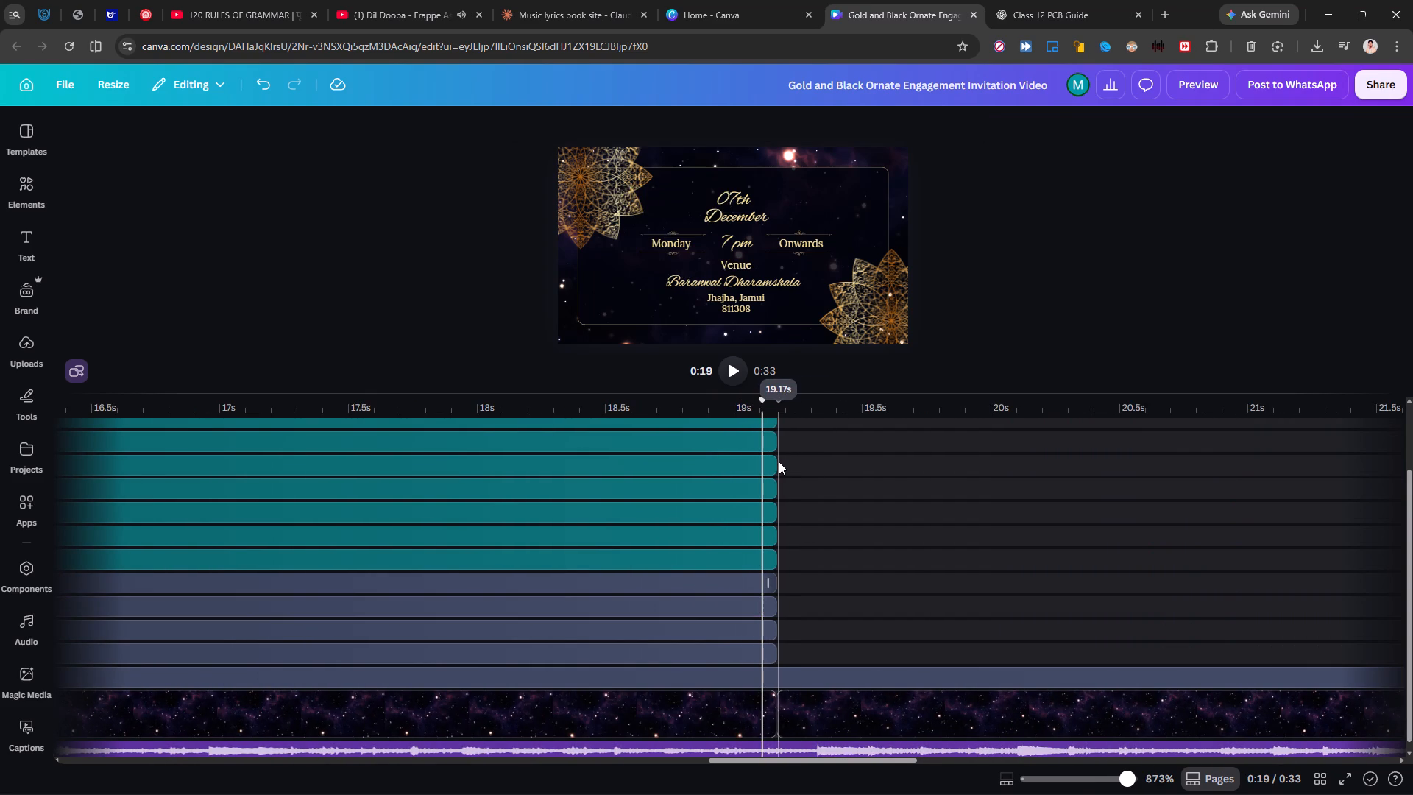
{"action": "key", "text": "ctrl+v"}
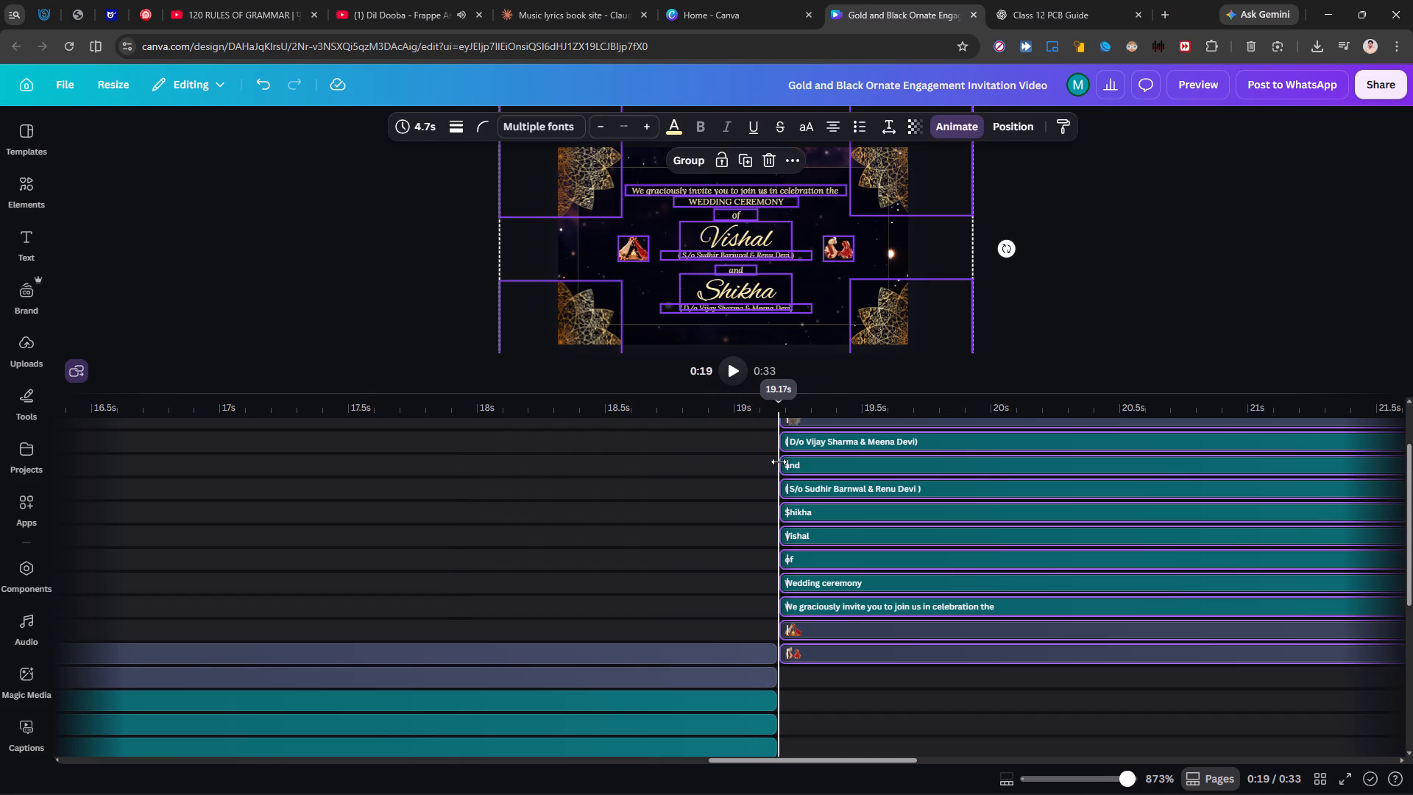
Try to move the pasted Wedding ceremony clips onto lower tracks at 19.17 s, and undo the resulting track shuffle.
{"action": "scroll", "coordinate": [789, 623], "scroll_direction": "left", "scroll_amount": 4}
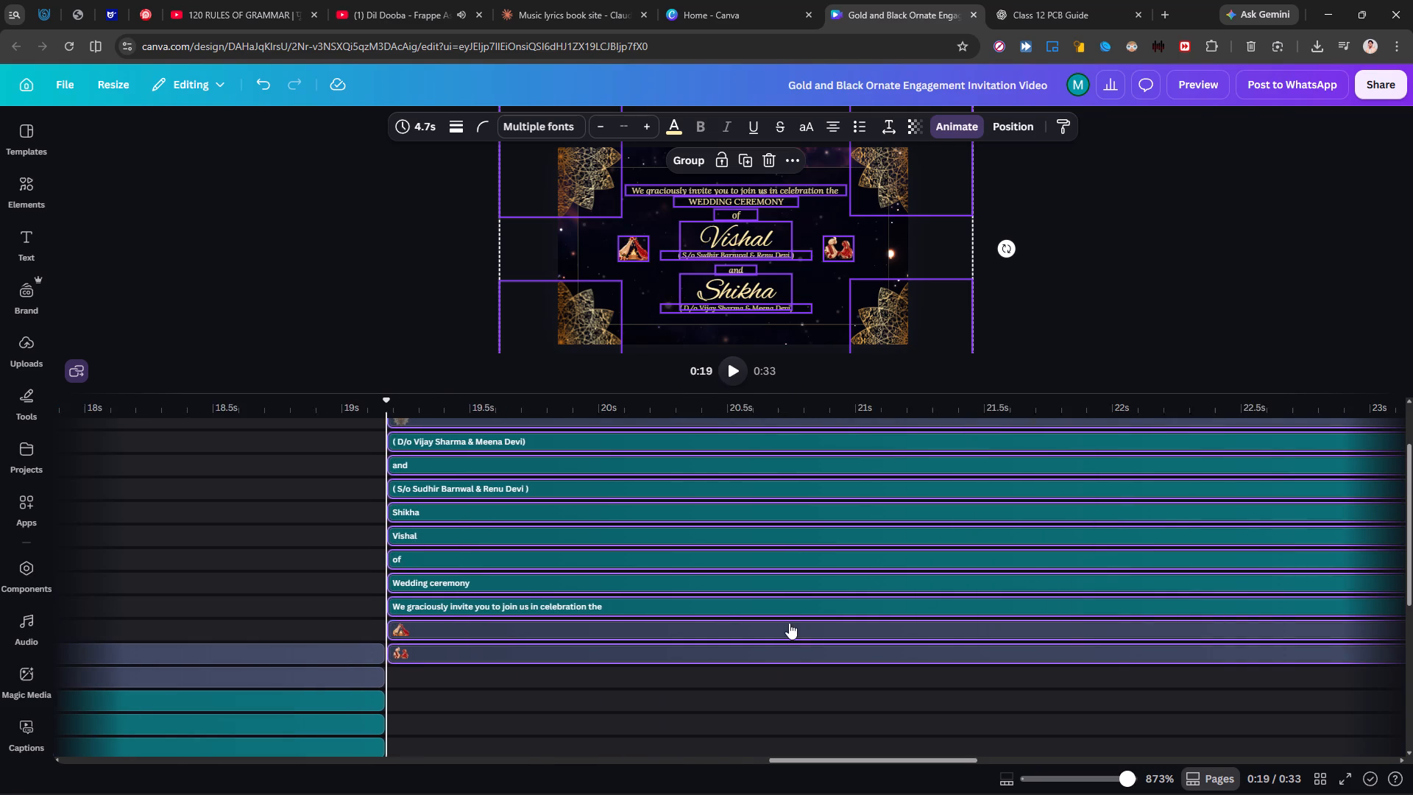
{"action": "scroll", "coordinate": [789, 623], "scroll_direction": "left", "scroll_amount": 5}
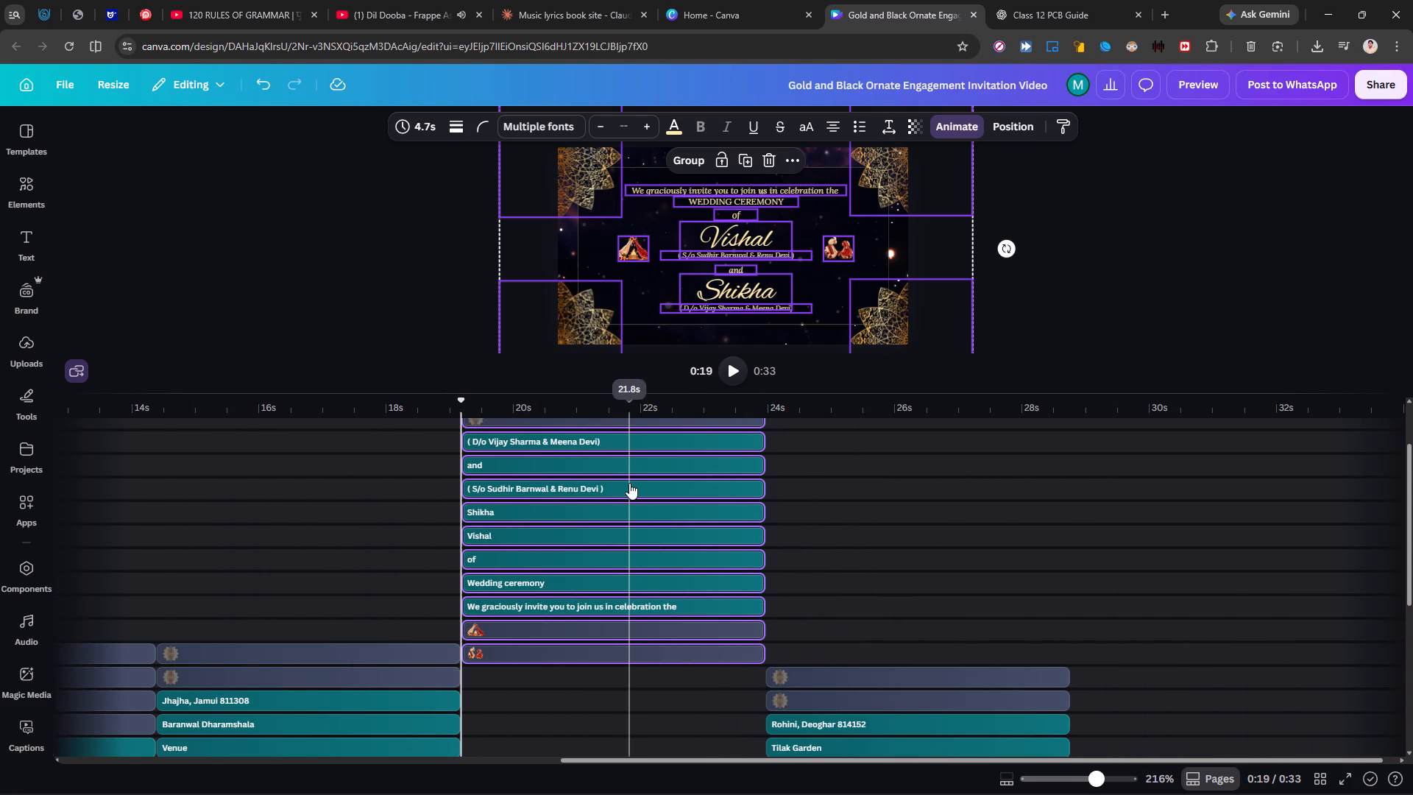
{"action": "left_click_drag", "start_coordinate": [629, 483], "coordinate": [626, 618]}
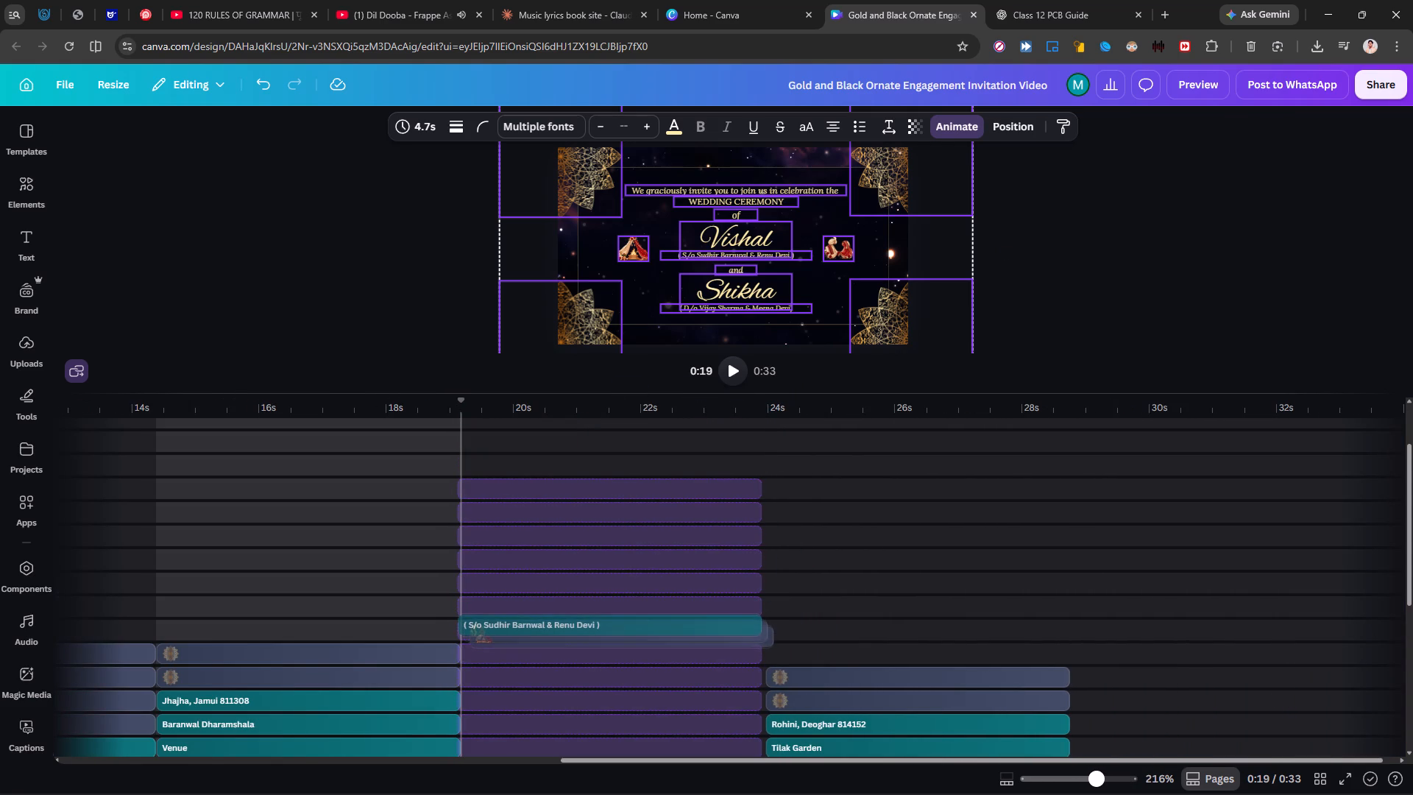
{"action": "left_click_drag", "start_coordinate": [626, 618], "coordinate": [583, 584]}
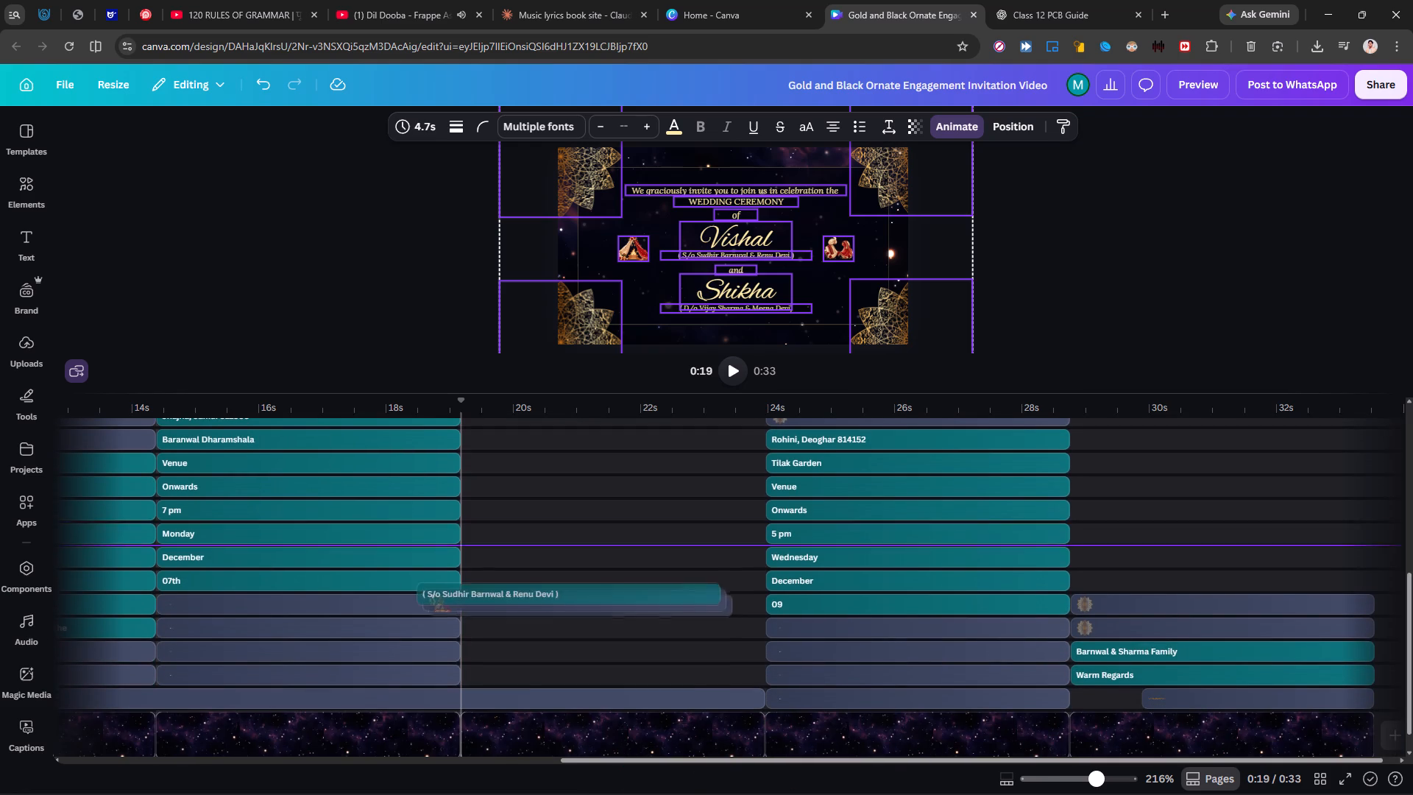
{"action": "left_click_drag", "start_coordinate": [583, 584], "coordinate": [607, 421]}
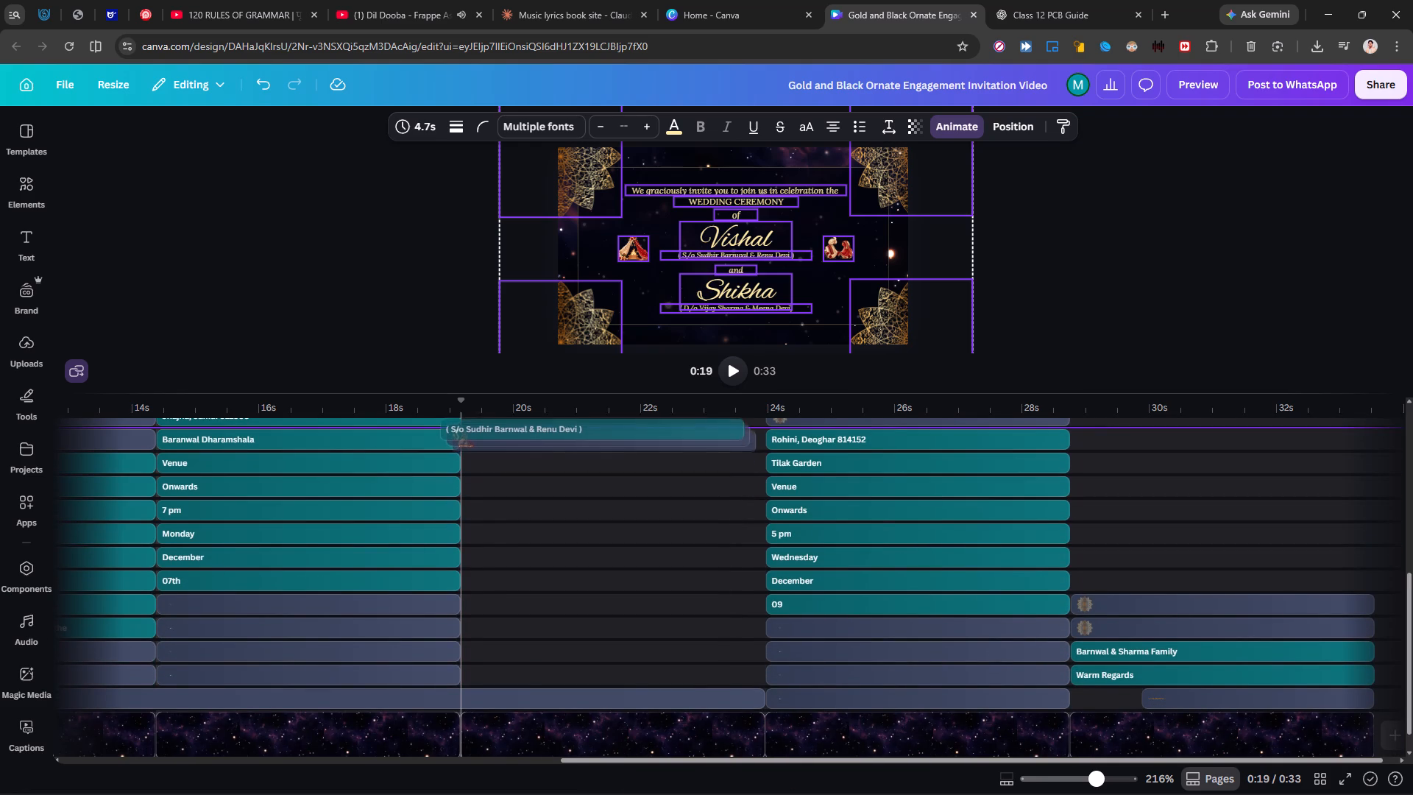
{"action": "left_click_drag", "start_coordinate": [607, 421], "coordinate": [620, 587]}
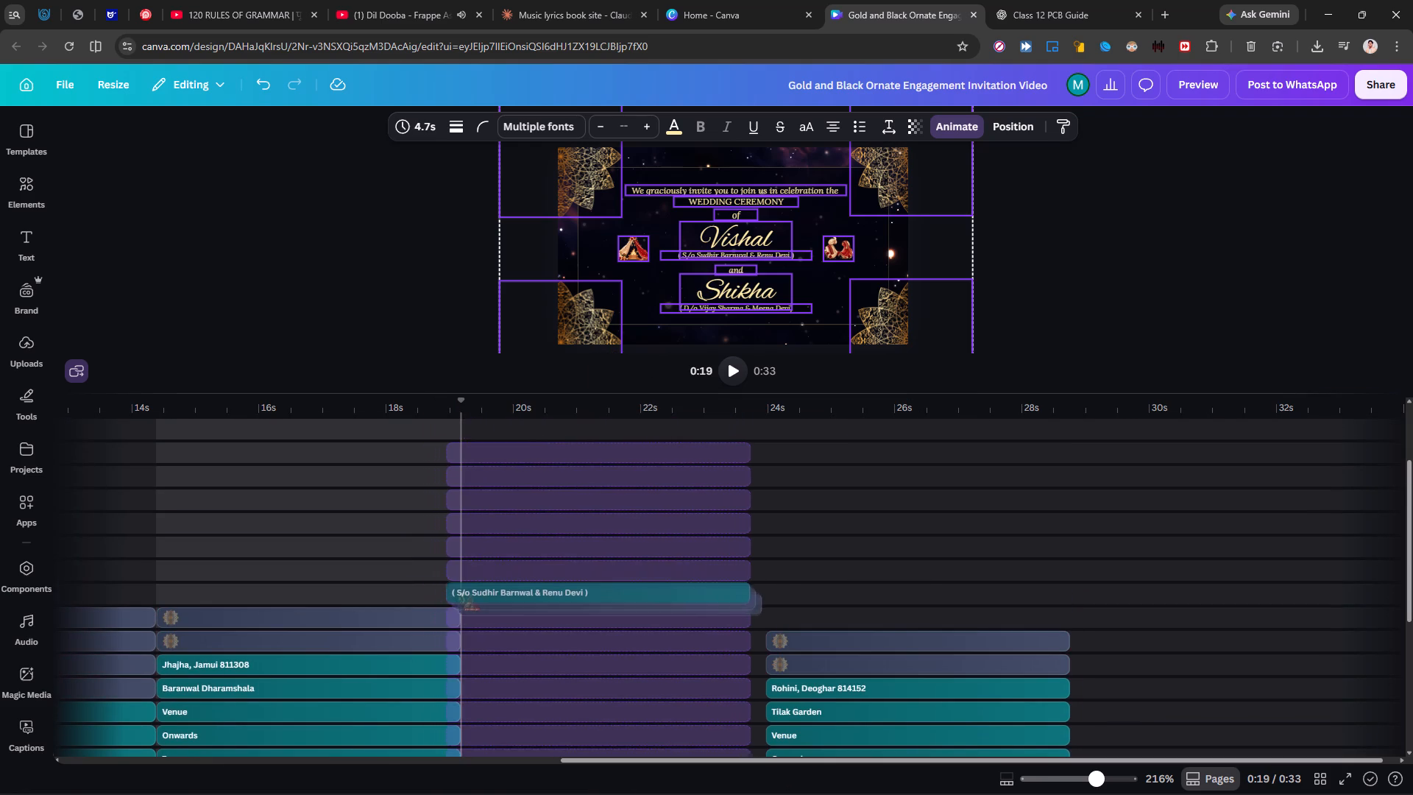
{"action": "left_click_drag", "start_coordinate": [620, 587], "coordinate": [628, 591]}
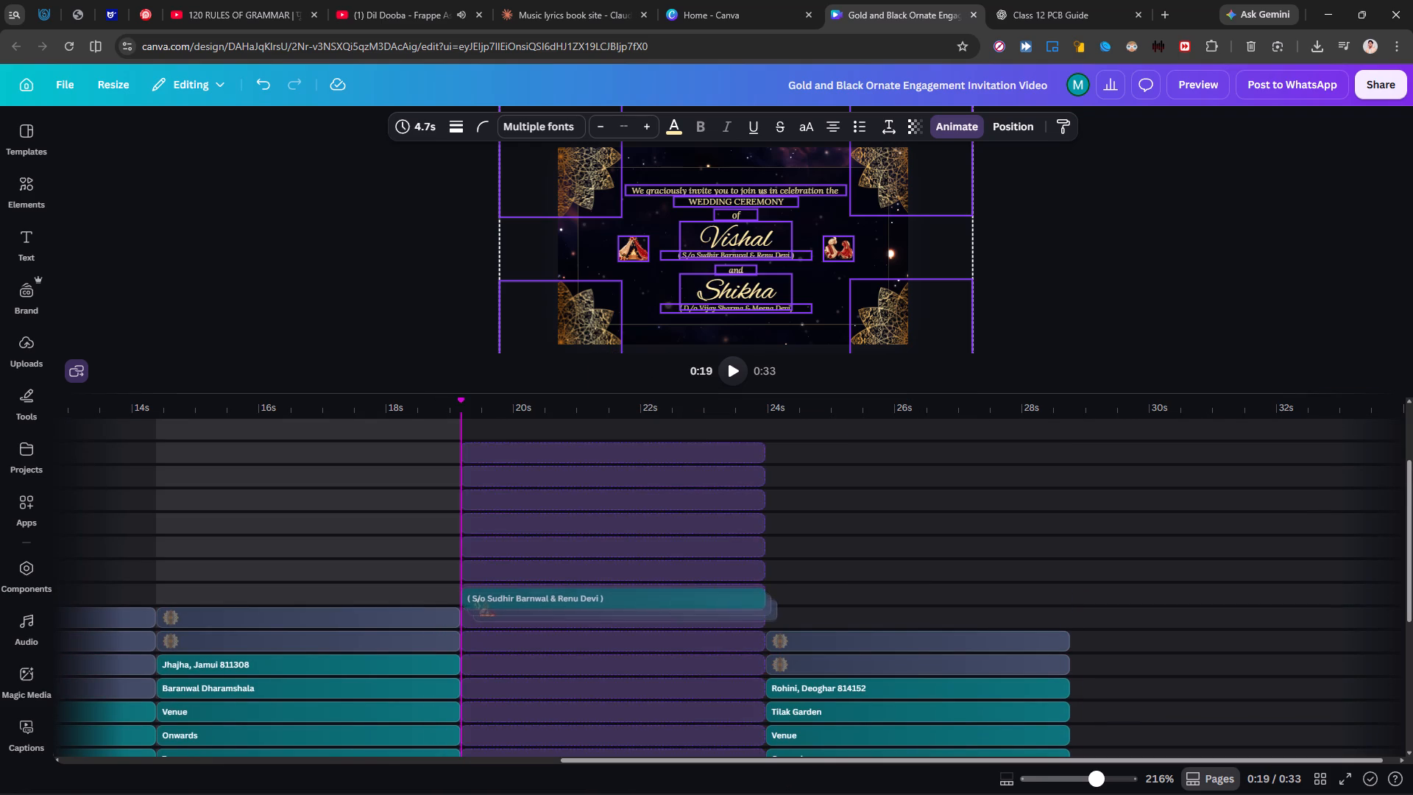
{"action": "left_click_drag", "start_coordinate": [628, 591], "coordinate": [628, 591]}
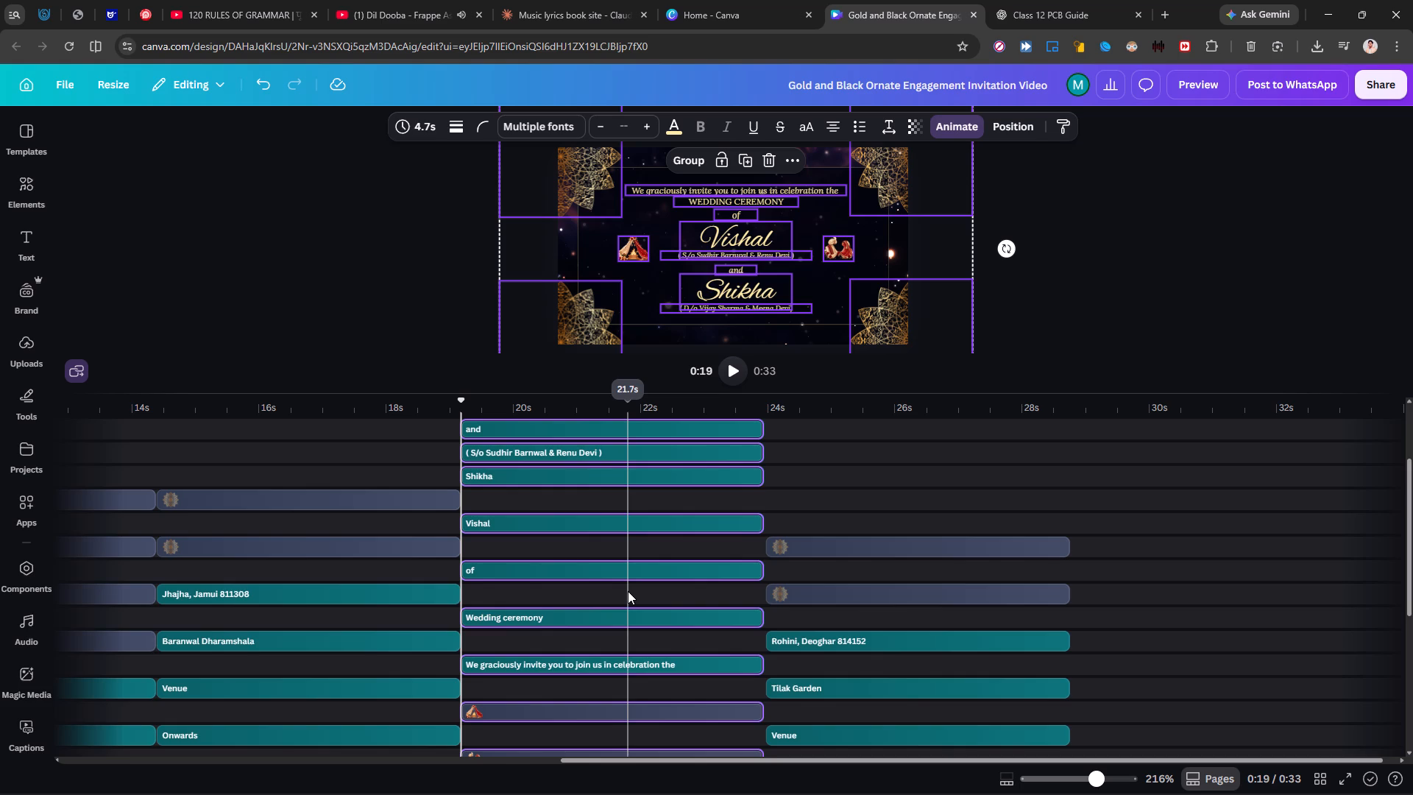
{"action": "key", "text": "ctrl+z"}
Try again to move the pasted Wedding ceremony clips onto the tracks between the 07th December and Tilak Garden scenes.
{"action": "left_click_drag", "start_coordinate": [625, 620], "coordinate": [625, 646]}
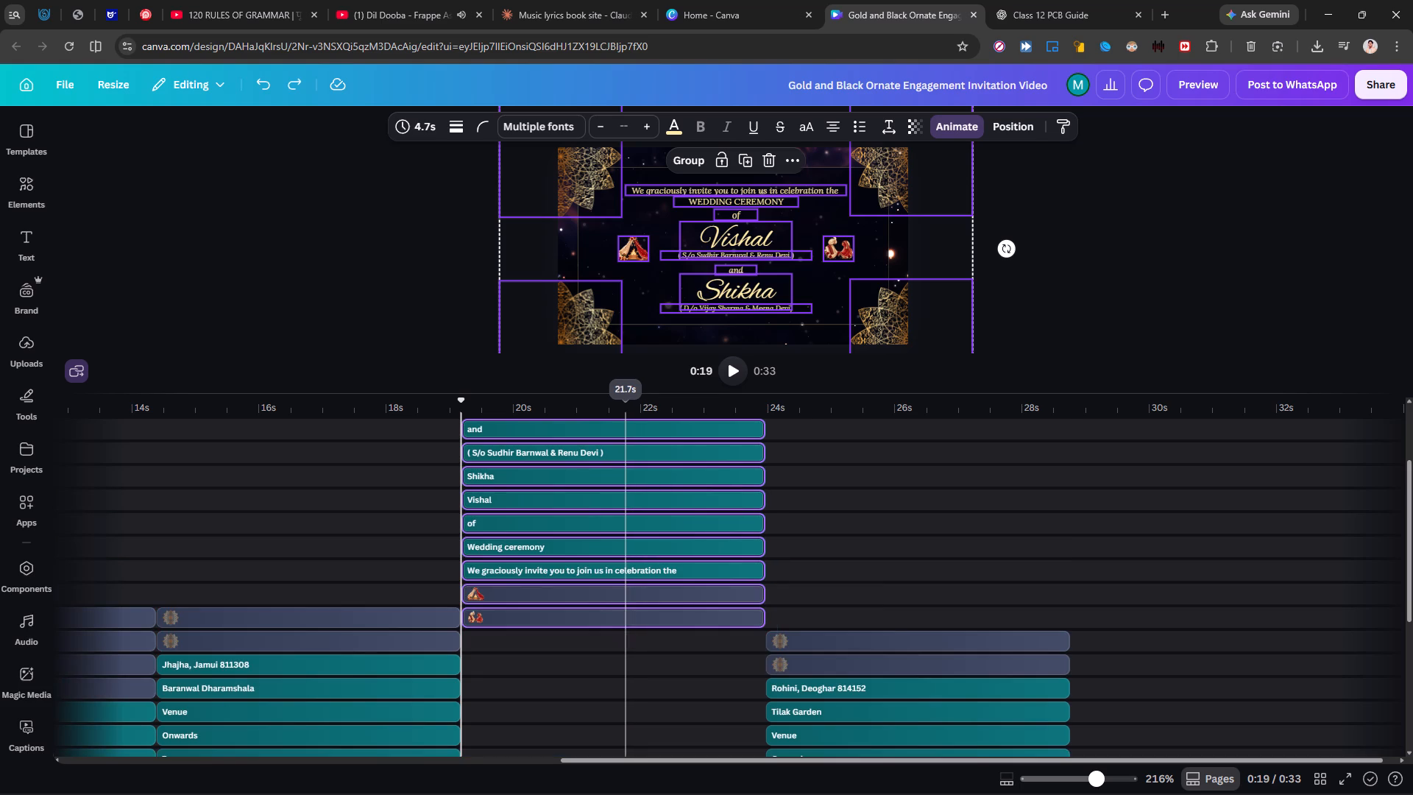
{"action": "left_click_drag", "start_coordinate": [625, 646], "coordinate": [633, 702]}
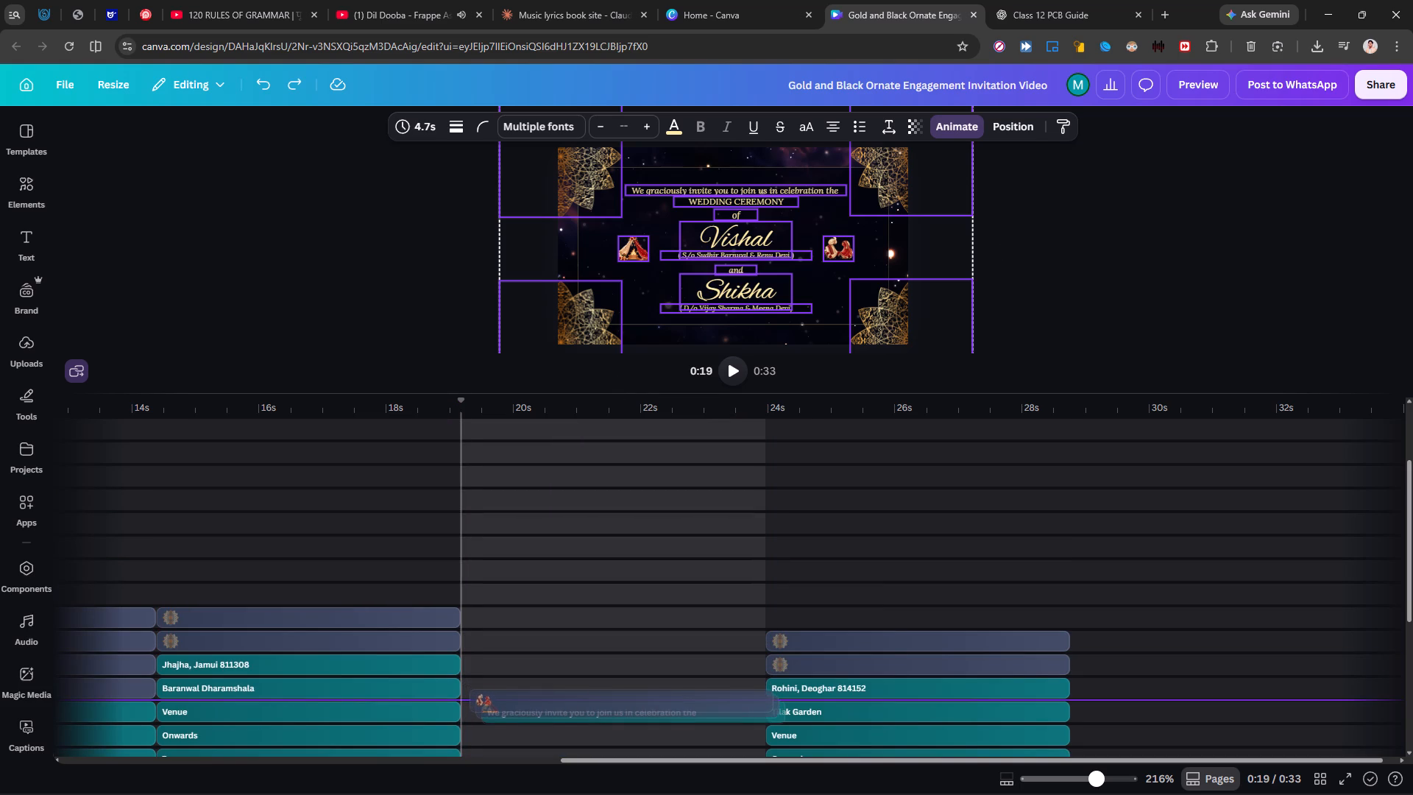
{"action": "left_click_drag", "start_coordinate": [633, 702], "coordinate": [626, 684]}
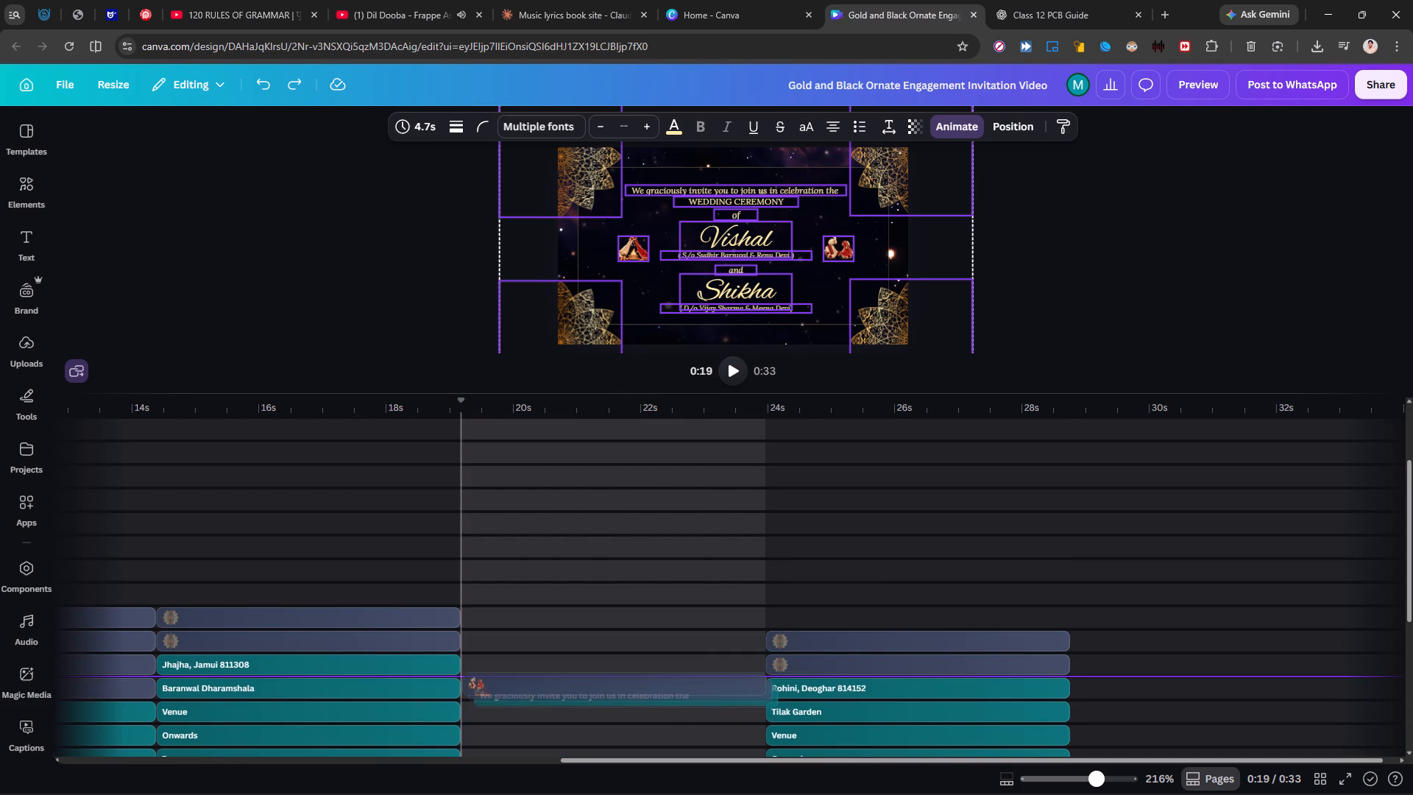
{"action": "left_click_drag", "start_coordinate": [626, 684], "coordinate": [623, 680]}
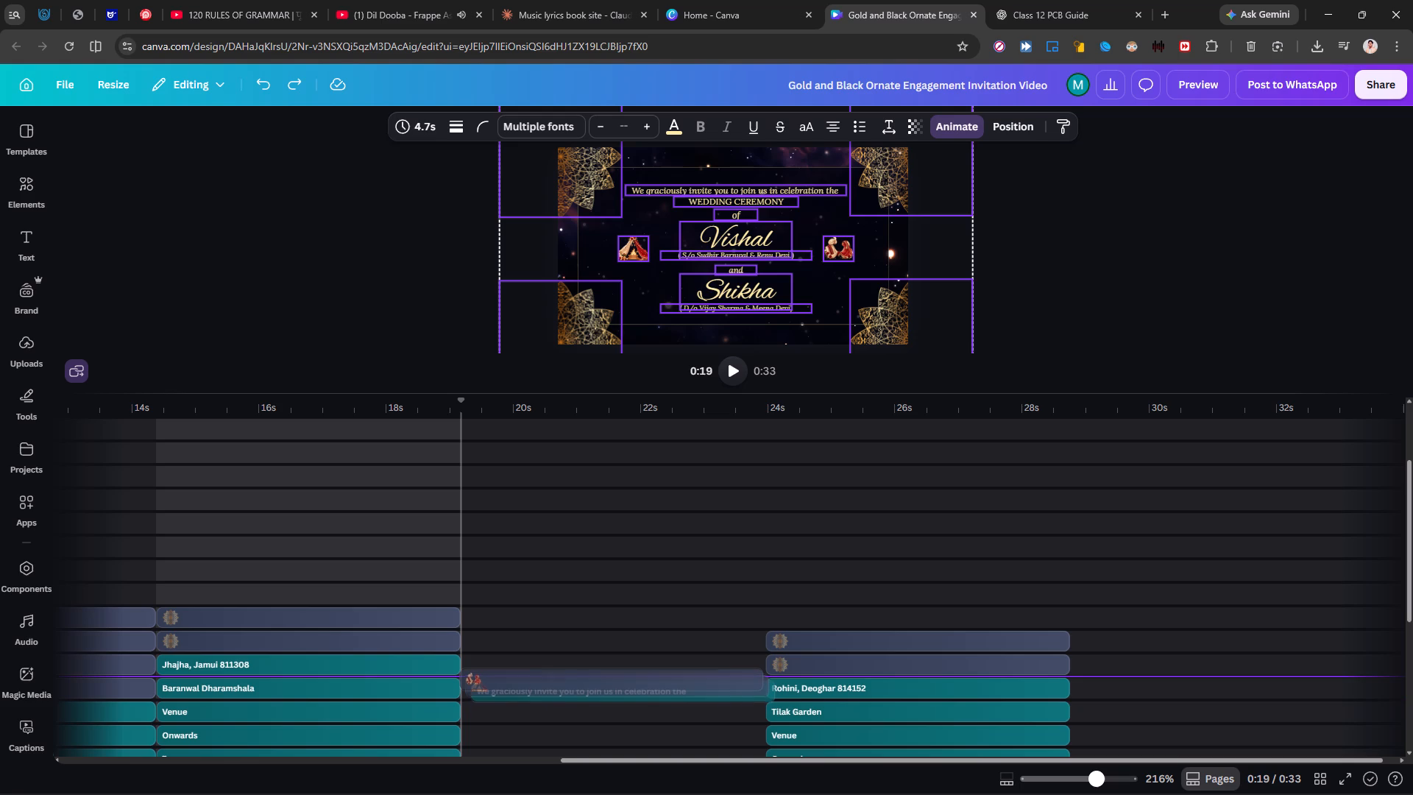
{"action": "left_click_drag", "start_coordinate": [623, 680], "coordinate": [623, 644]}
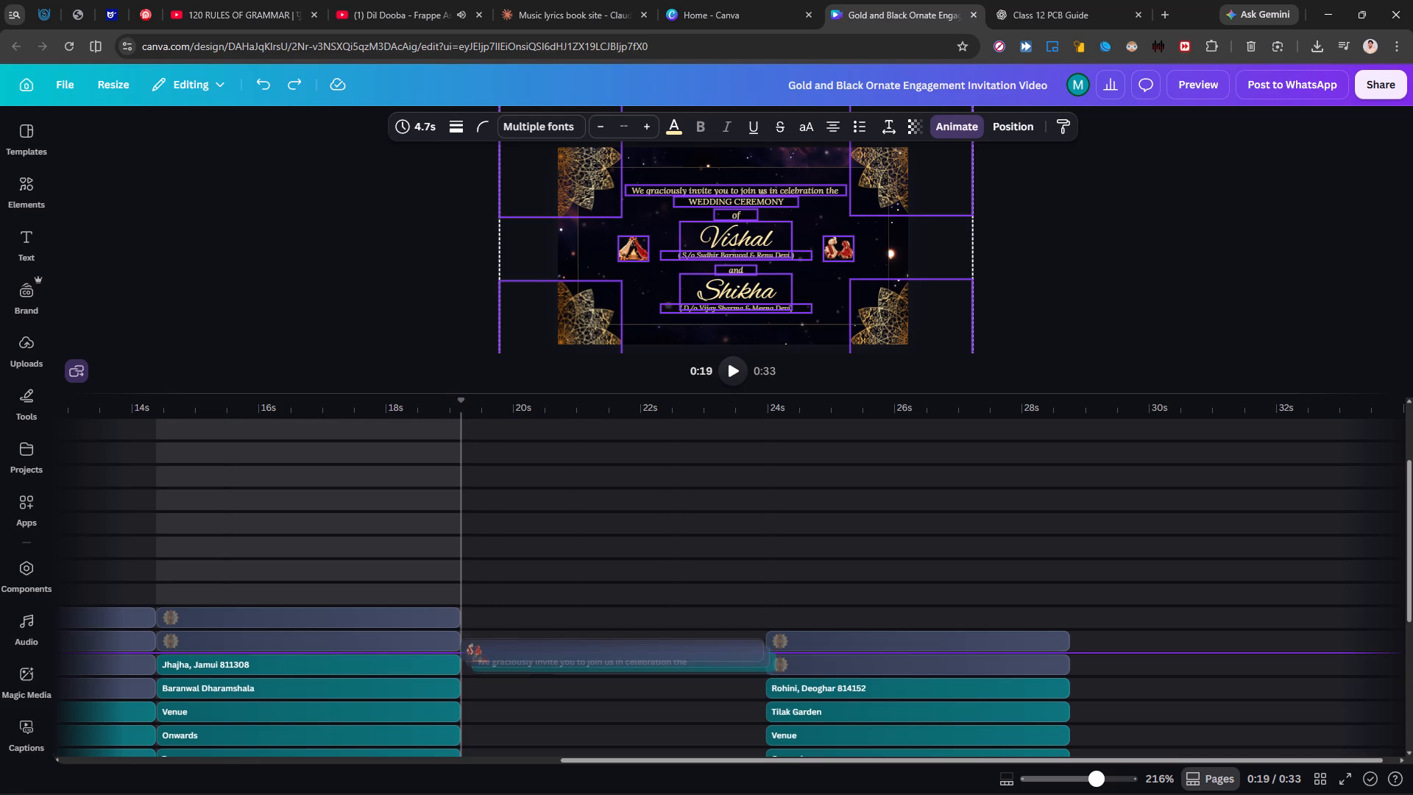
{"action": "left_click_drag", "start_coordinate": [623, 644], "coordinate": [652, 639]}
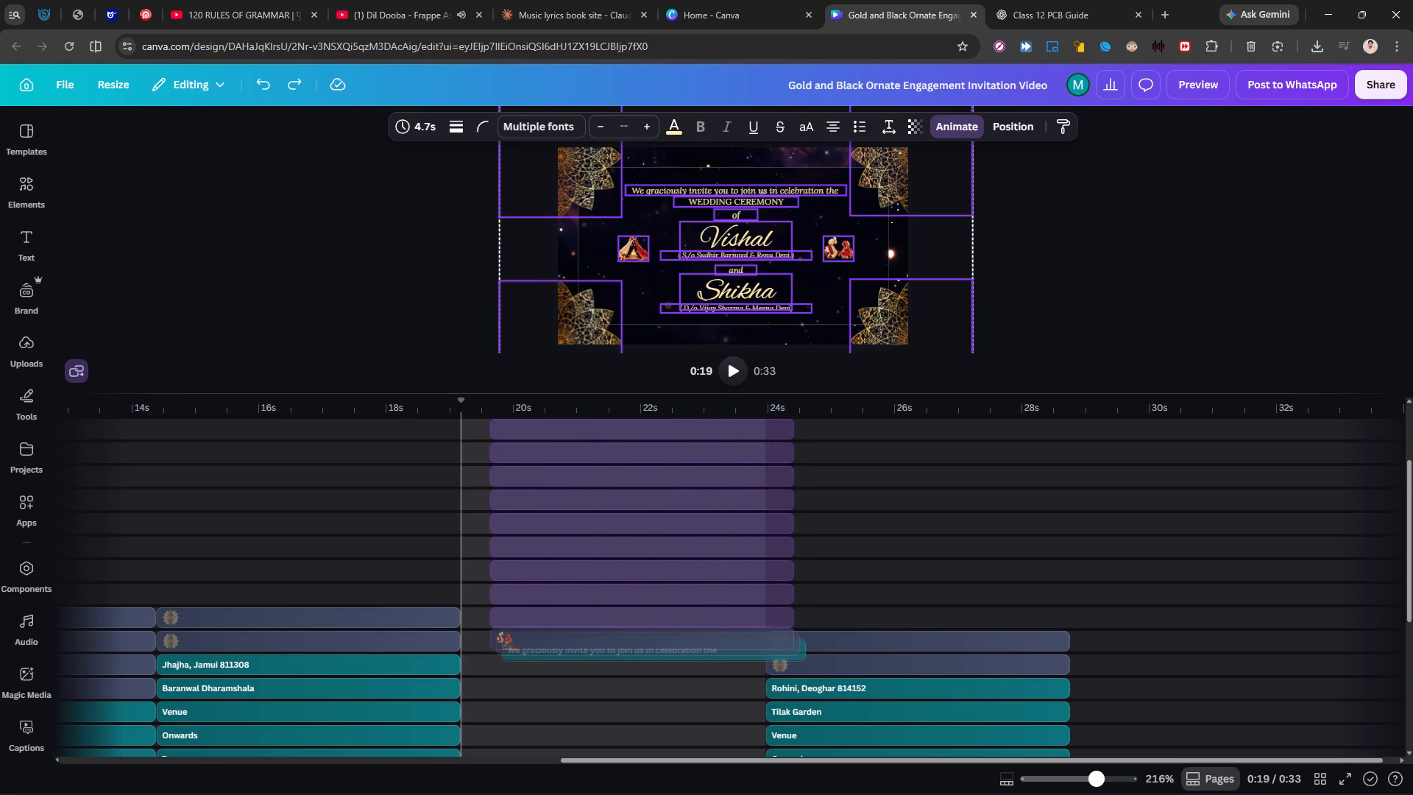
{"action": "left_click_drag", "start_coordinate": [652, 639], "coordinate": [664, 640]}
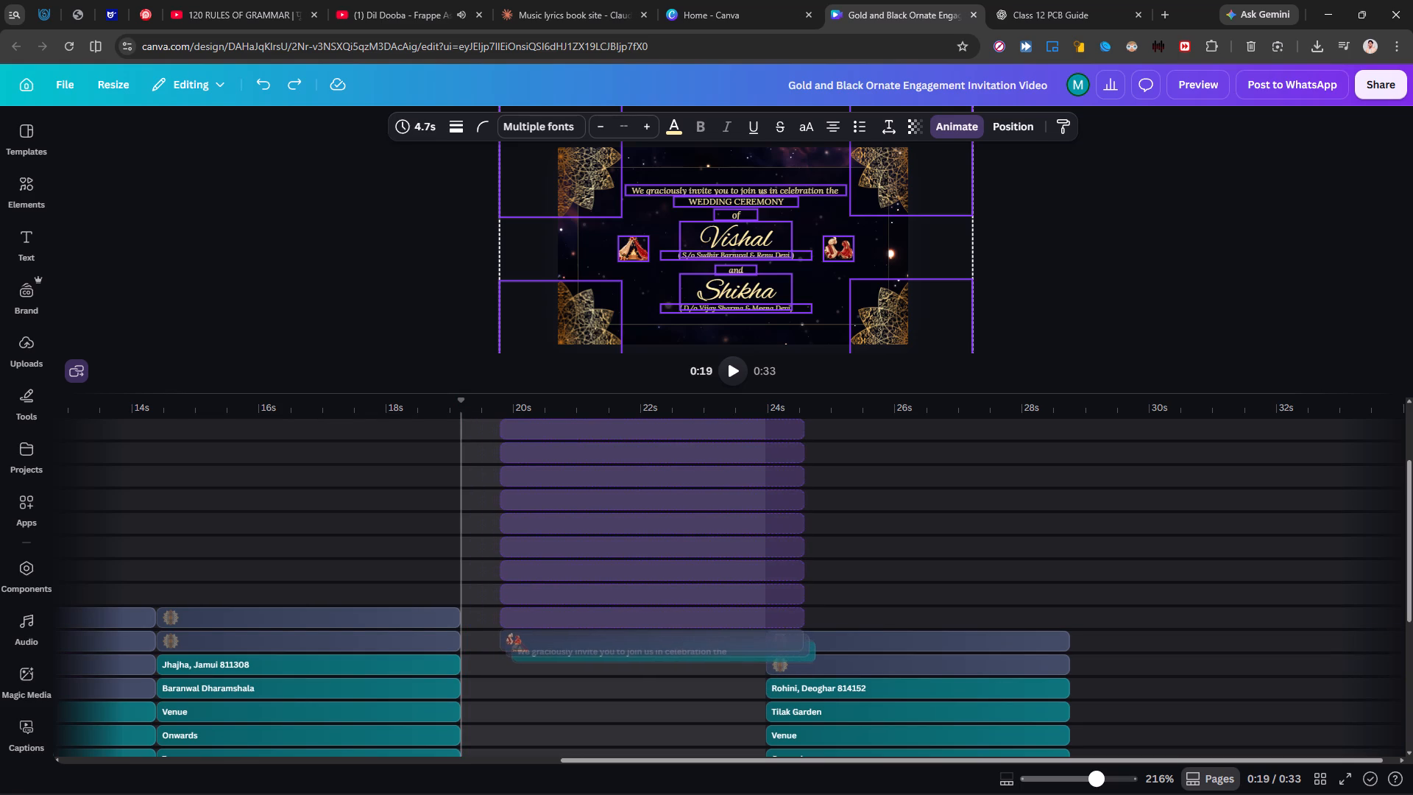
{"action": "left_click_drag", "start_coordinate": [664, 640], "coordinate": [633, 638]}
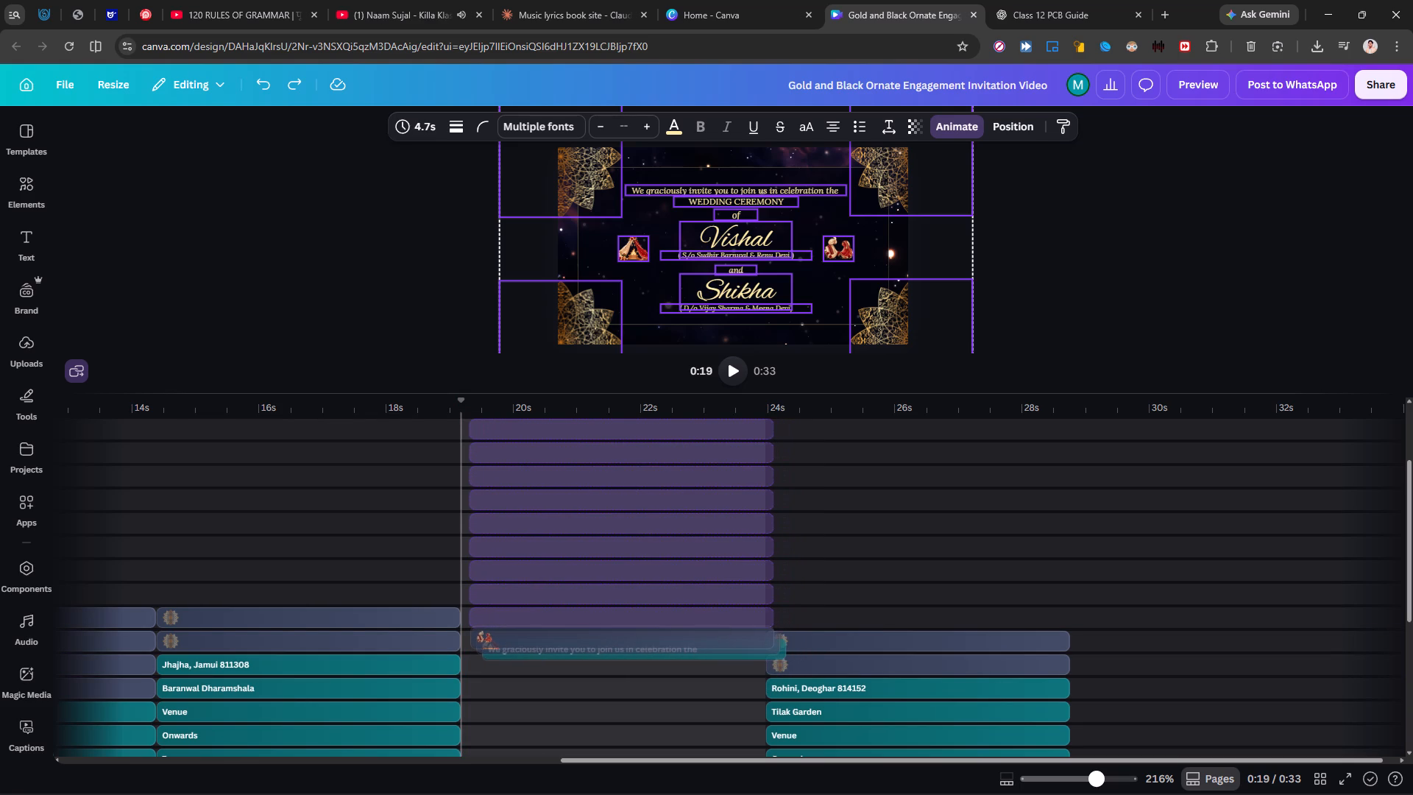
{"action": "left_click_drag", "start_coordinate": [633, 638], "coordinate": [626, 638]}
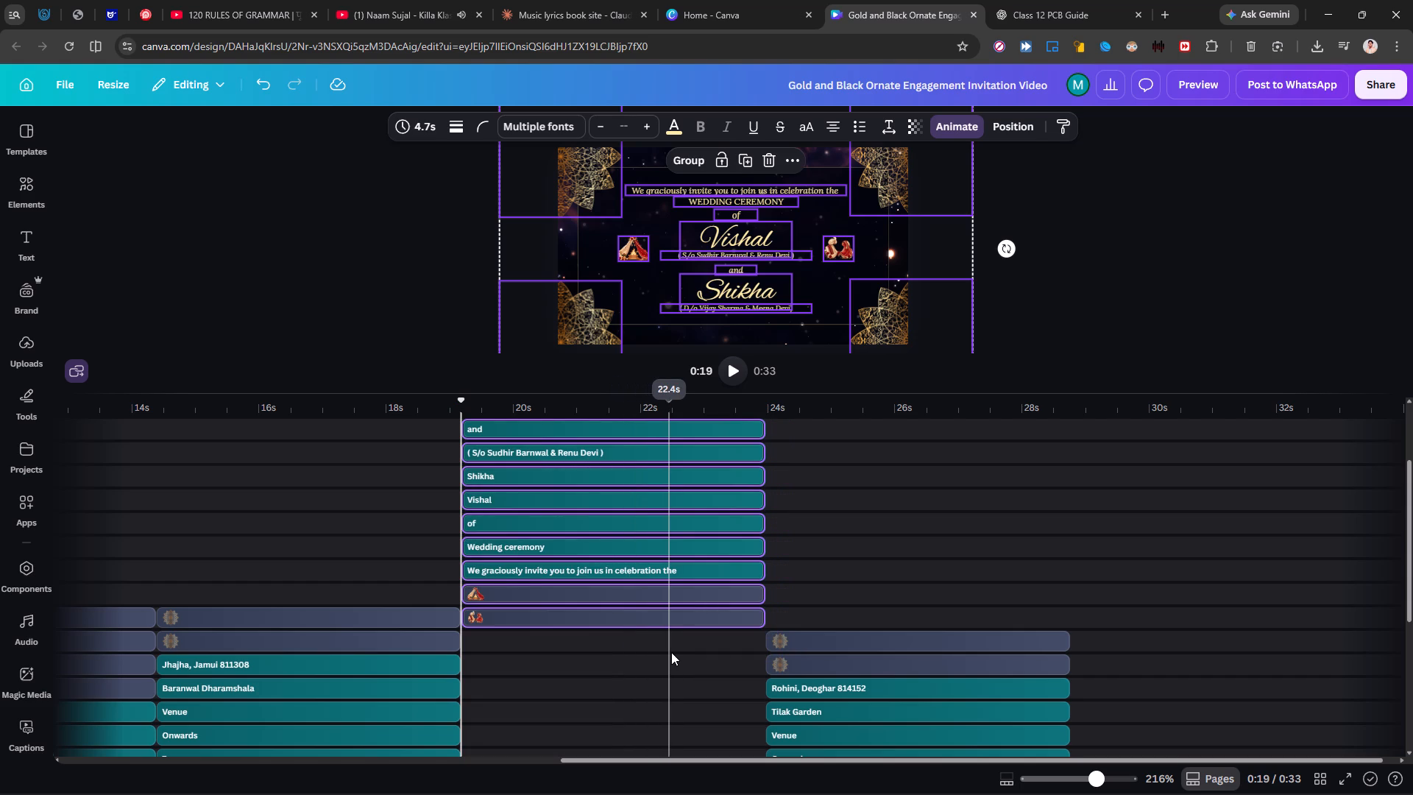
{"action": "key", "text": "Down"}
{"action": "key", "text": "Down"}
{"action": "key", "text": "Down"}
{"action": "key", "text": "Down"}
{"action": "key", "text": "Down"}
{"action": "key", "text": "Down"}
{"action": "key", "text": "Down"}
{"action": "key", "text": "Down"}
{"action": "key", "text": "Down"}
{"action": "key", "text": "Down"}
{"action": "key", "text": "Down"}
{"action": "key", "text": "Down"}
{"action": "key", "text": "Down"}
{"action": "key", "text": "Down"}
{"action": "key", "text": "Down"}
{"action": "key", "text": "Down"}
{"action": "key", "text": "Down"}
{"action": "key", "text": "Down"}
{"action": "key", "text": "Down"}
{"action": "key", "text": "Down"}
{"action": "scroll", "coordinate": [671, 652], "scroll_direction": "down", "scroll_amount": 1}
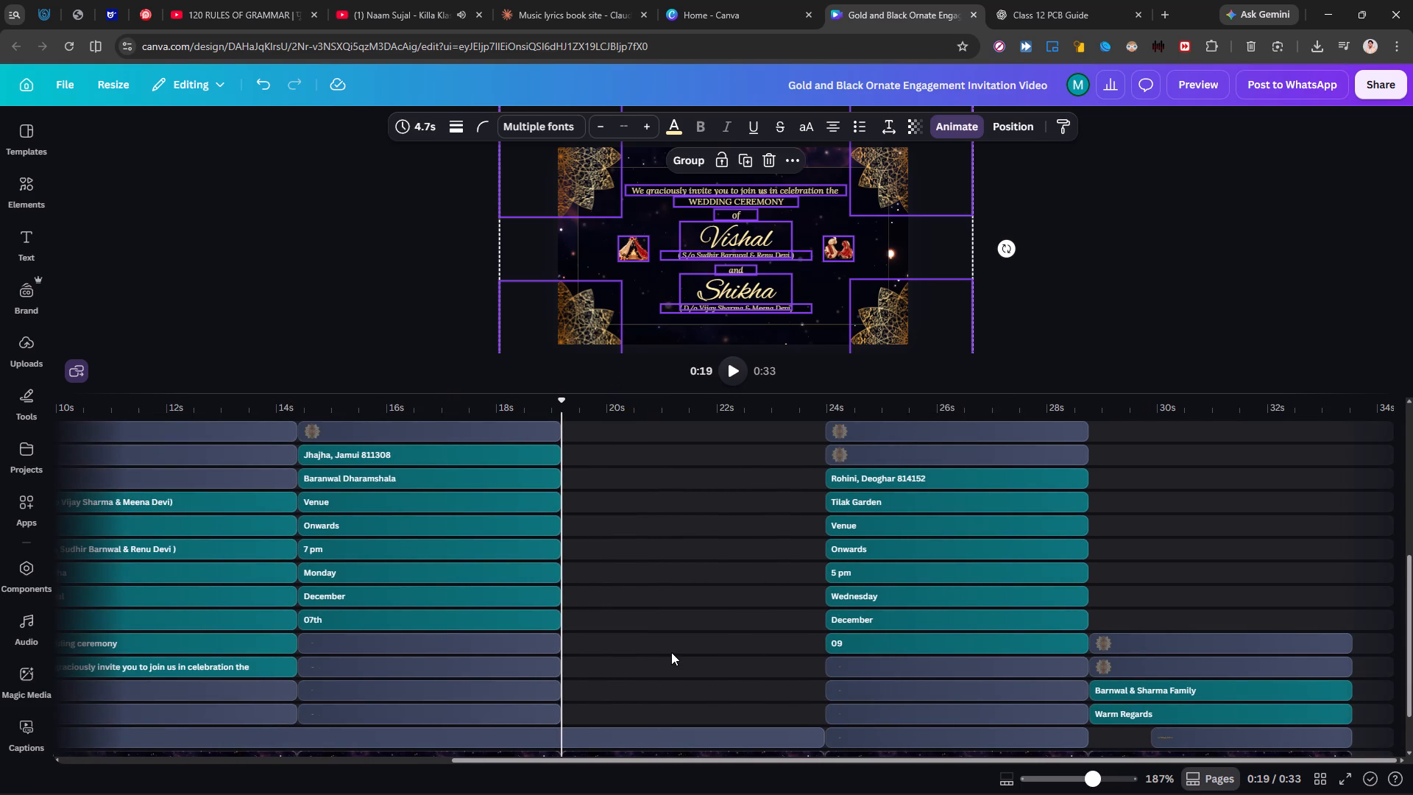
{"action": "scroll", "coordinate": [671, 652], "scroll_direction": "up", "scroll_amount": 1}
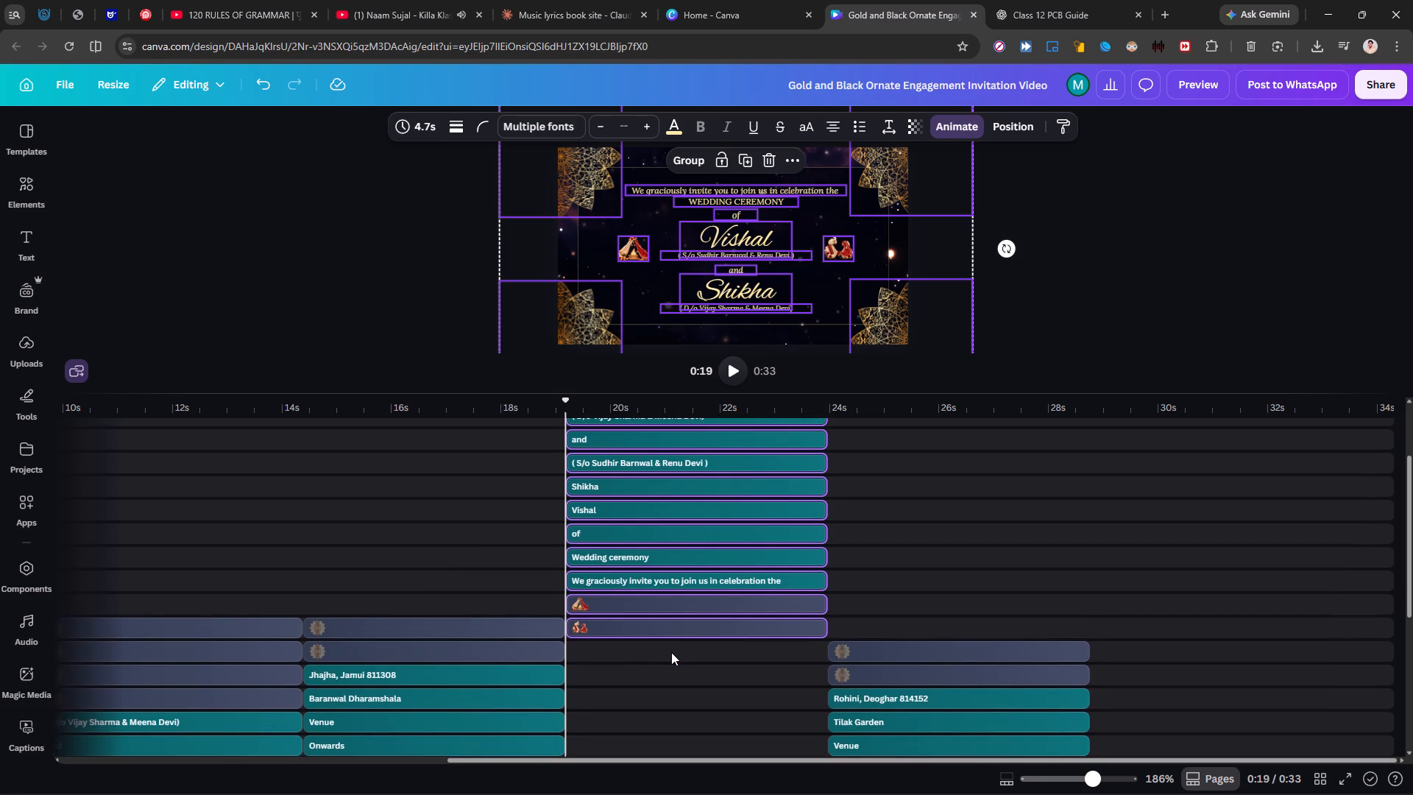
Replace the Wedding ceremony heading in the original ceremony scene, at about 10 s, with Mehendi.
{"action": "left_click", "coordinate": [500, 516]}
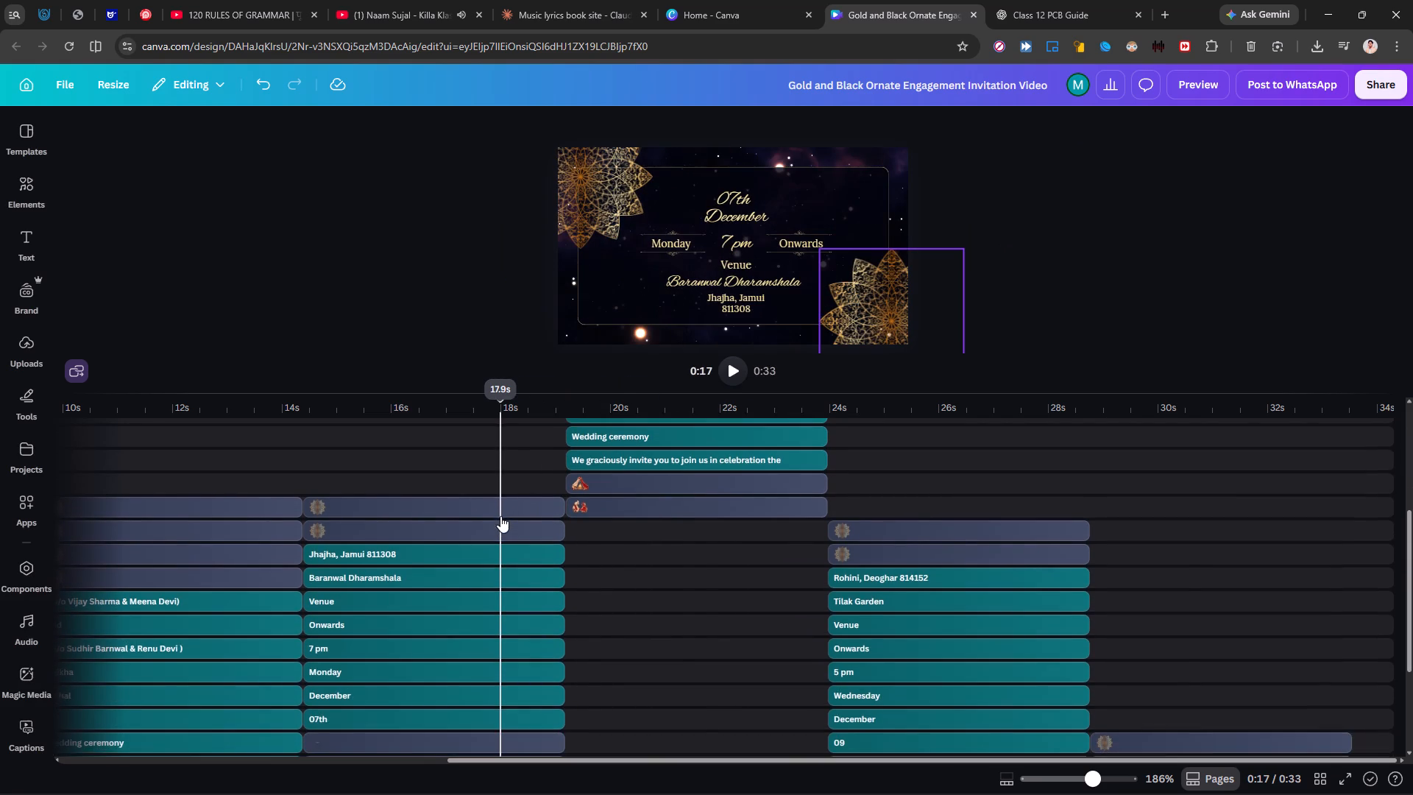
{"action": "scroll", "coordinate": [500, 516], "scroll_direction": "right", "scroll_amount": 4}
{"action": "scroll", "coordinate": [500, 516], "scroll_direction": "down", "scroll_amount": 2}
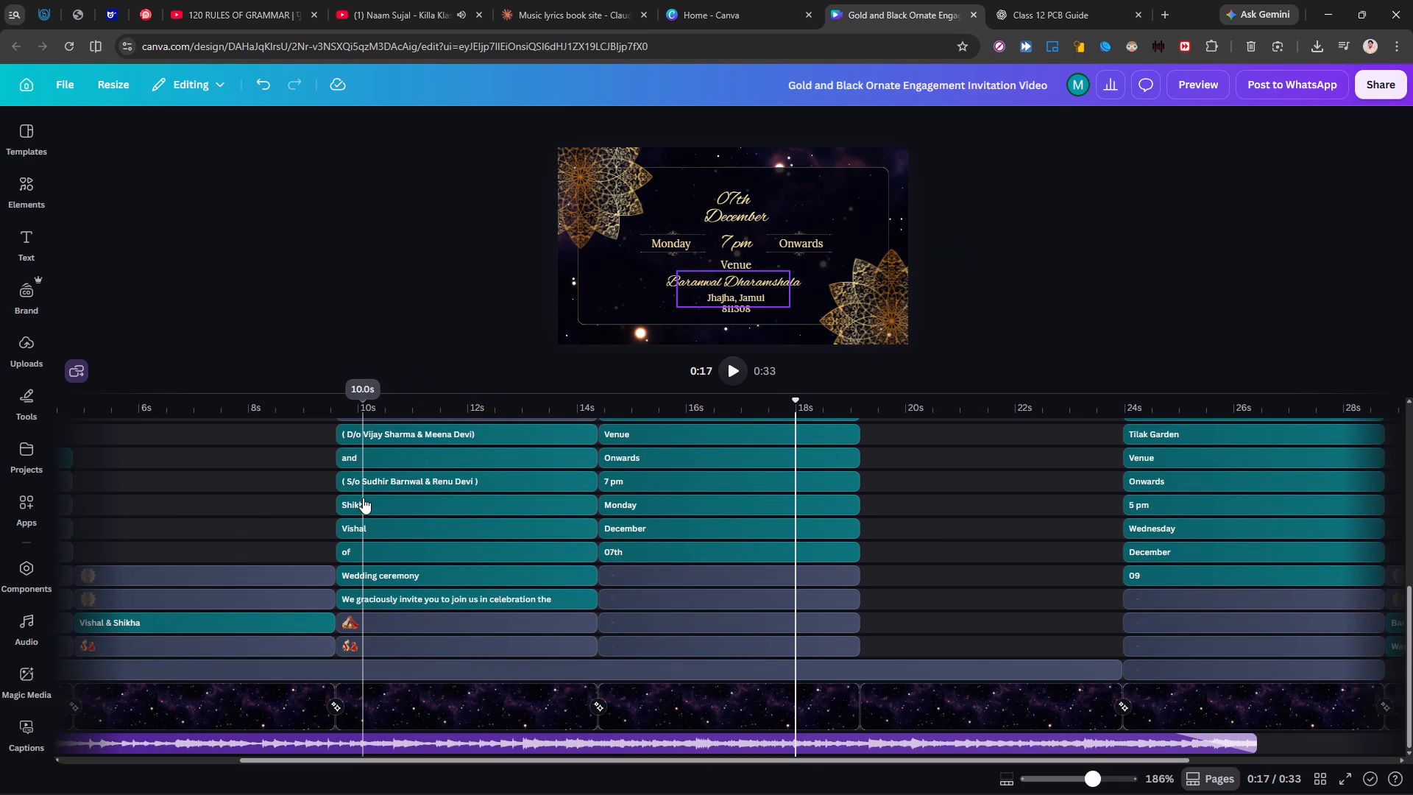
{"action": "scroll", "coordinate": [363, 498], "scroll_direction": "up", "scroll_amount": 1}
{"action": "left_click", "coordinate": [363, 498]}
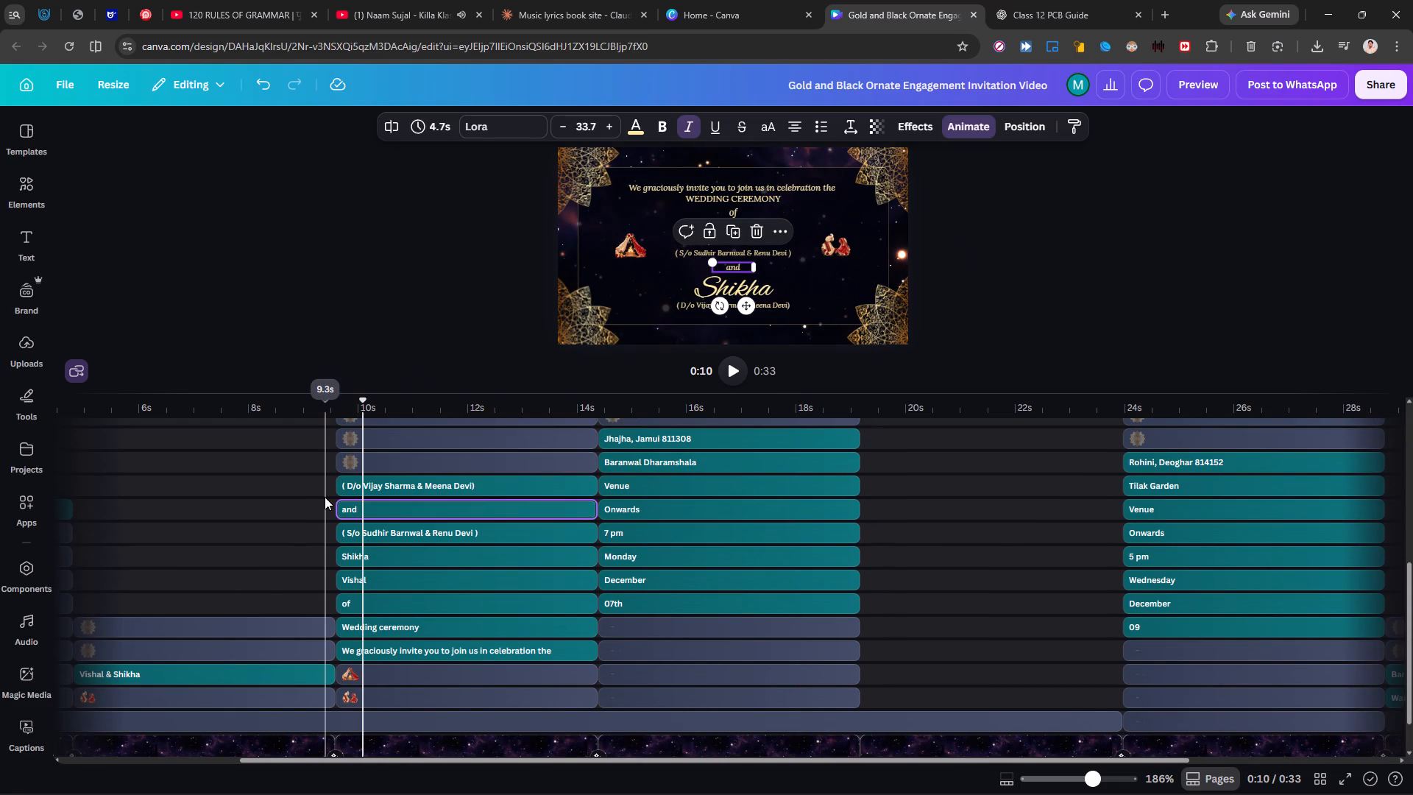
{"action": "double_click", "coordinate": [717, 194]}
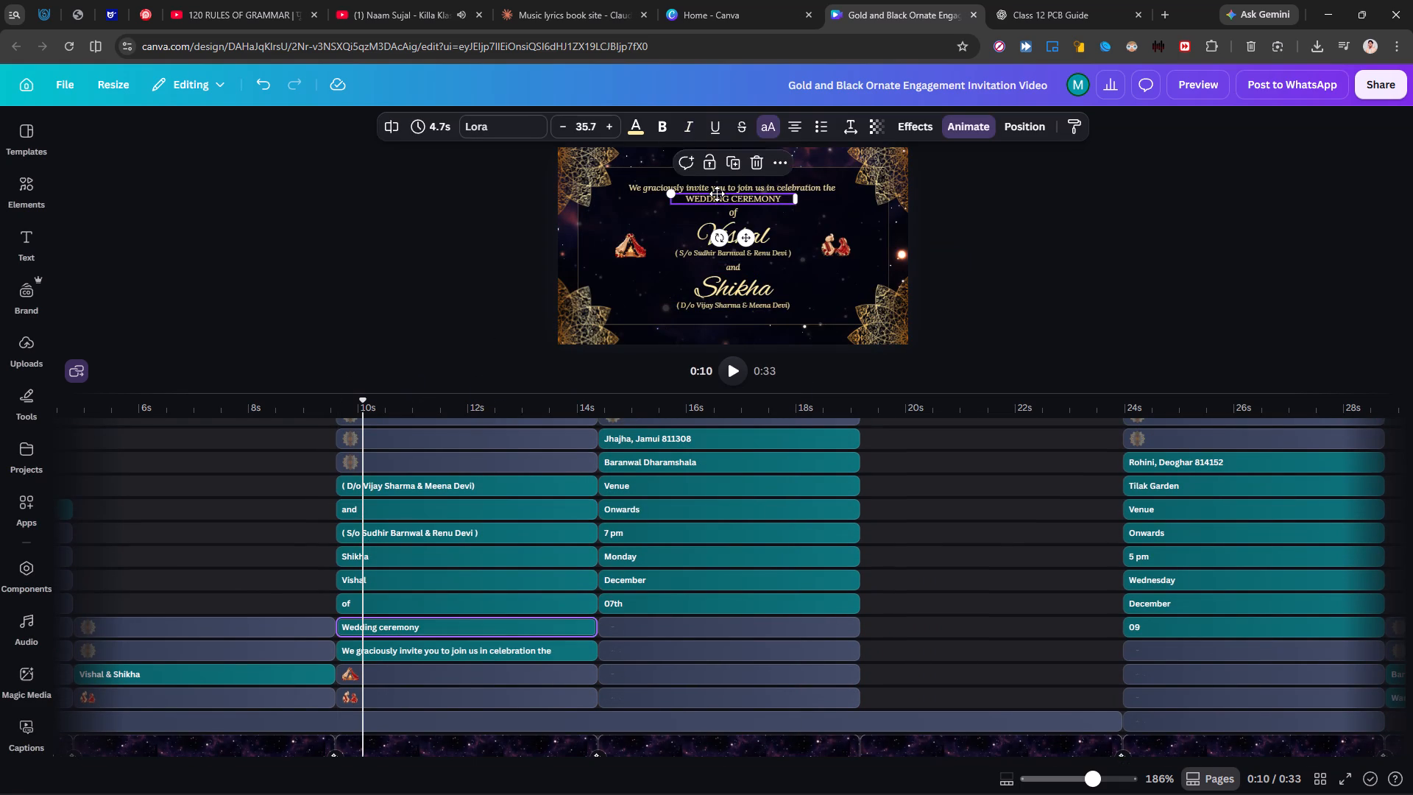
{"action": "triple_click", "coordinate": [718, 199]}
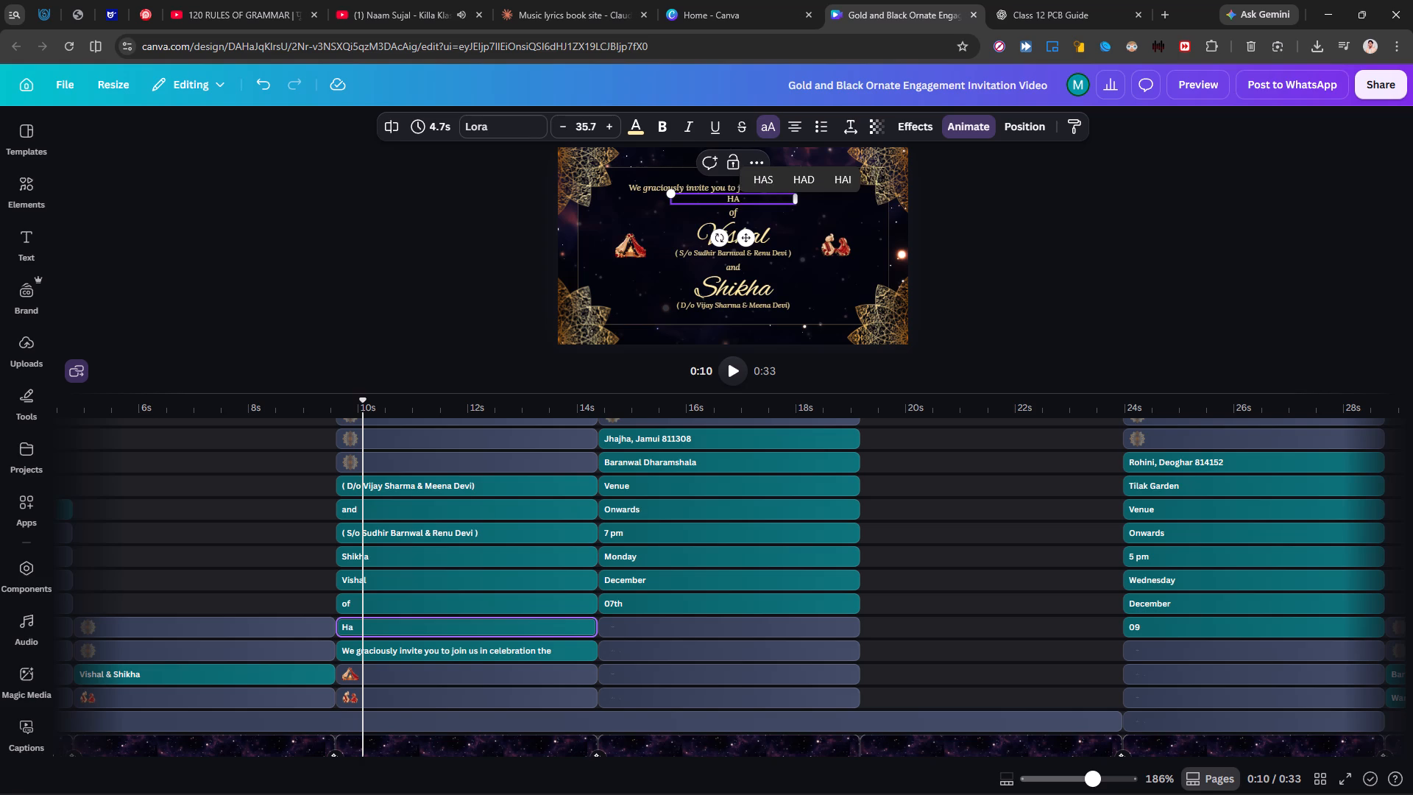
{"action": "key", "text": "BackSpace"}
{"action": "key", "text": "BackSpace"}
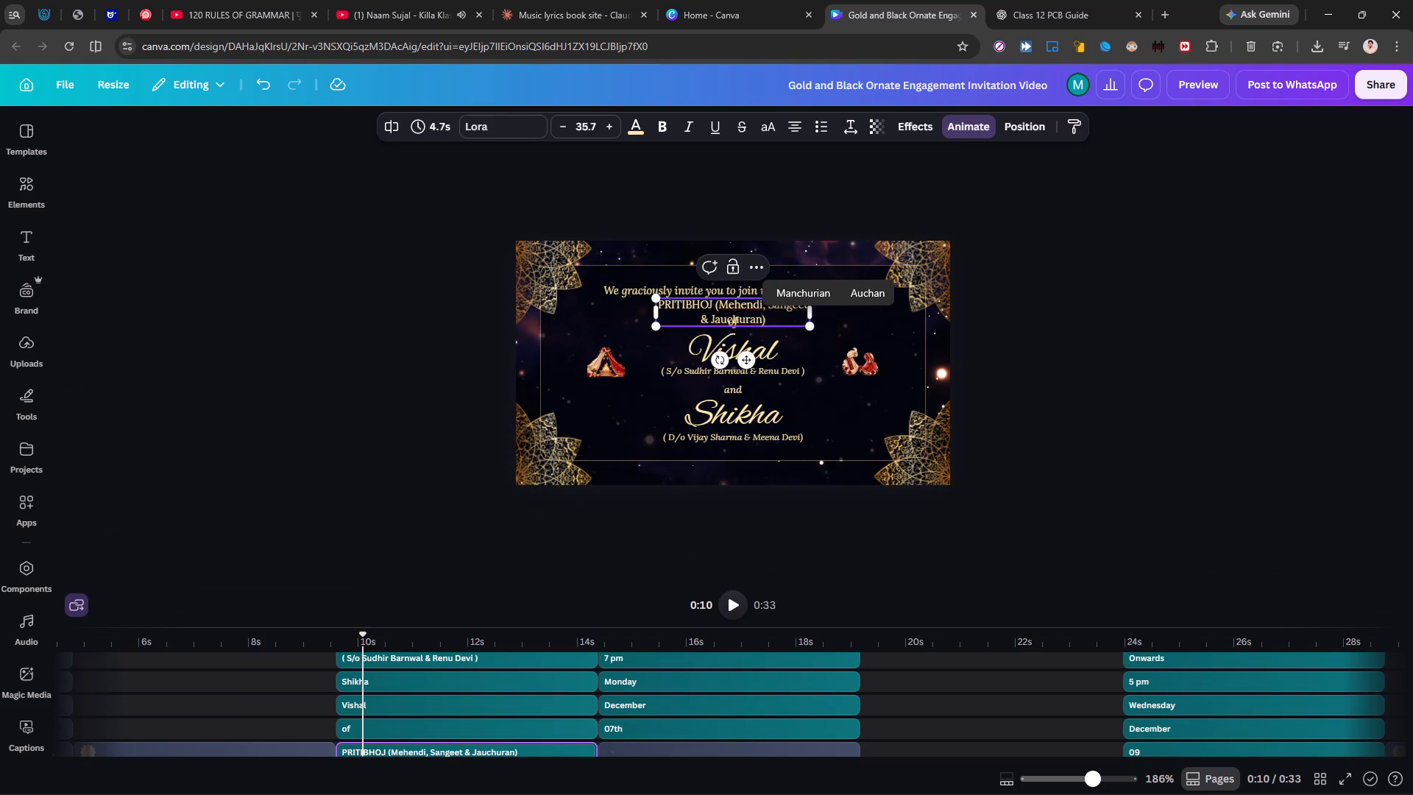
{"action": "left_click_drag", "start_coordinate": [654, 311], "coordinate": [634, 311]}
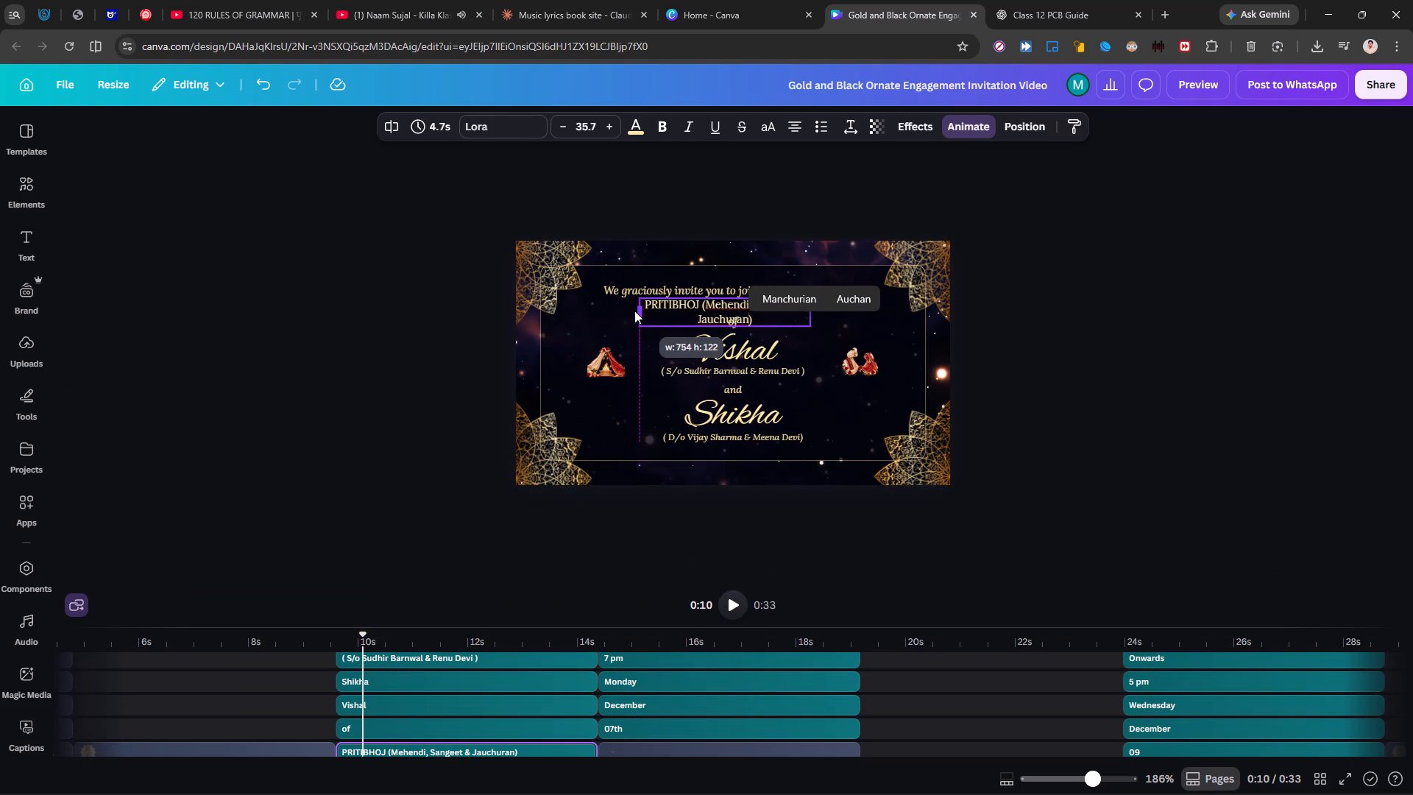
{"action": "left_click_drag", "start_coordinate": [634, 311], "coordinate": [609, 307]}
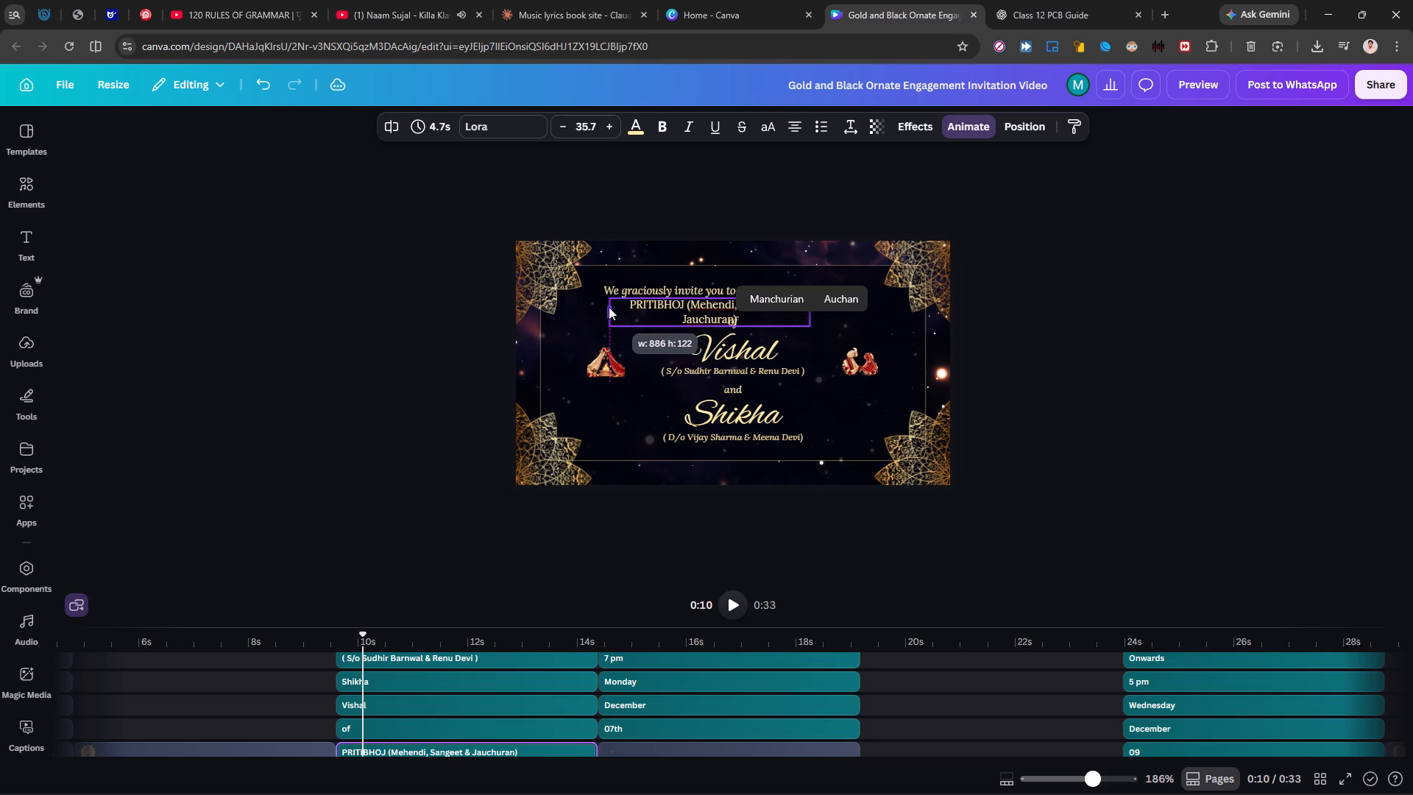
{"action": "left_click_drag", "start_coordinate": [609, 307], "coordinate": [584, 304]}
Reposition the widened Pritibhoj heading so it is roughly centred beneath the invitation line.
{"action": "left_click_drag", "start_coordinate": [715, 343], "coordinate": [719, 344]}
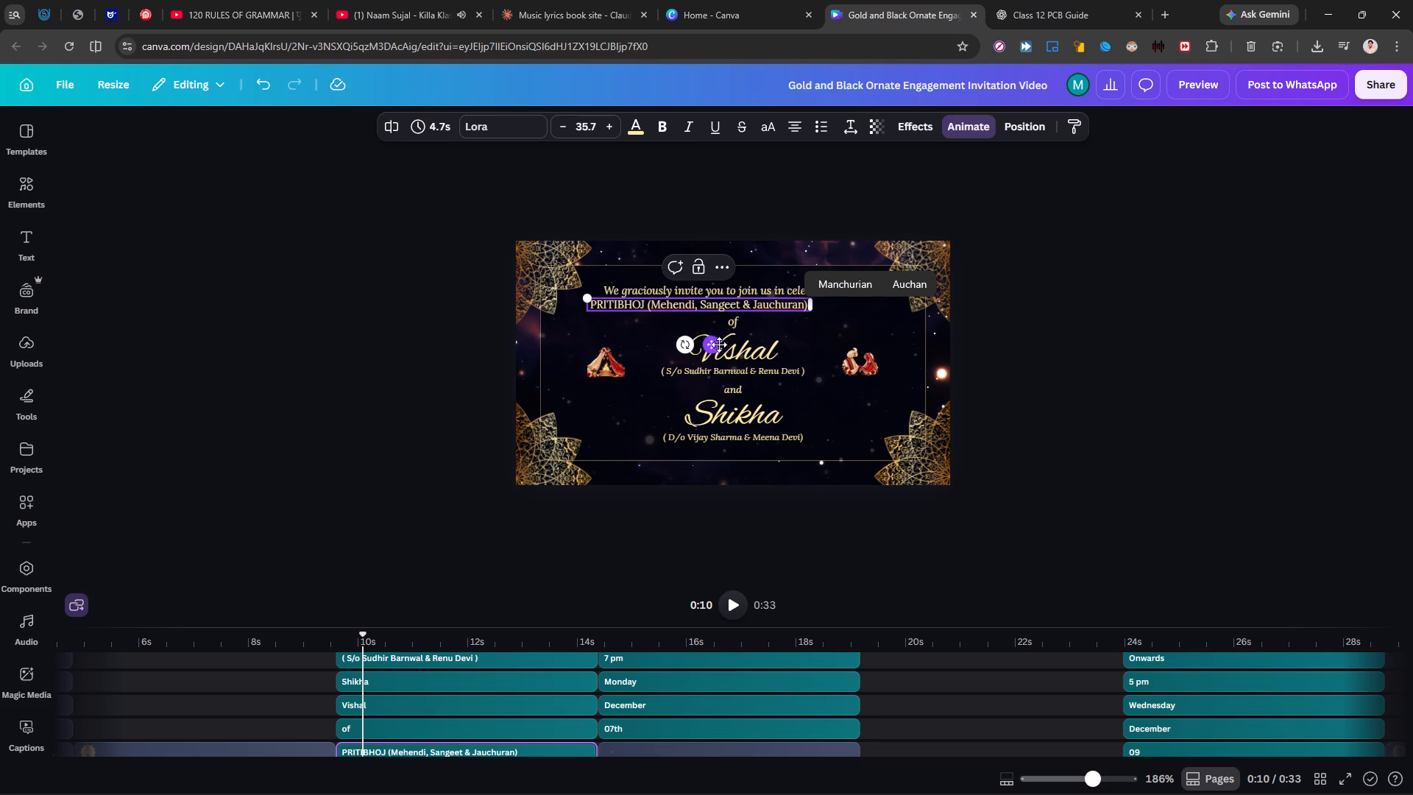
{"action": "left_click_drag", "start_coordinate": [719, 344], "coordinate": [747, 343]}
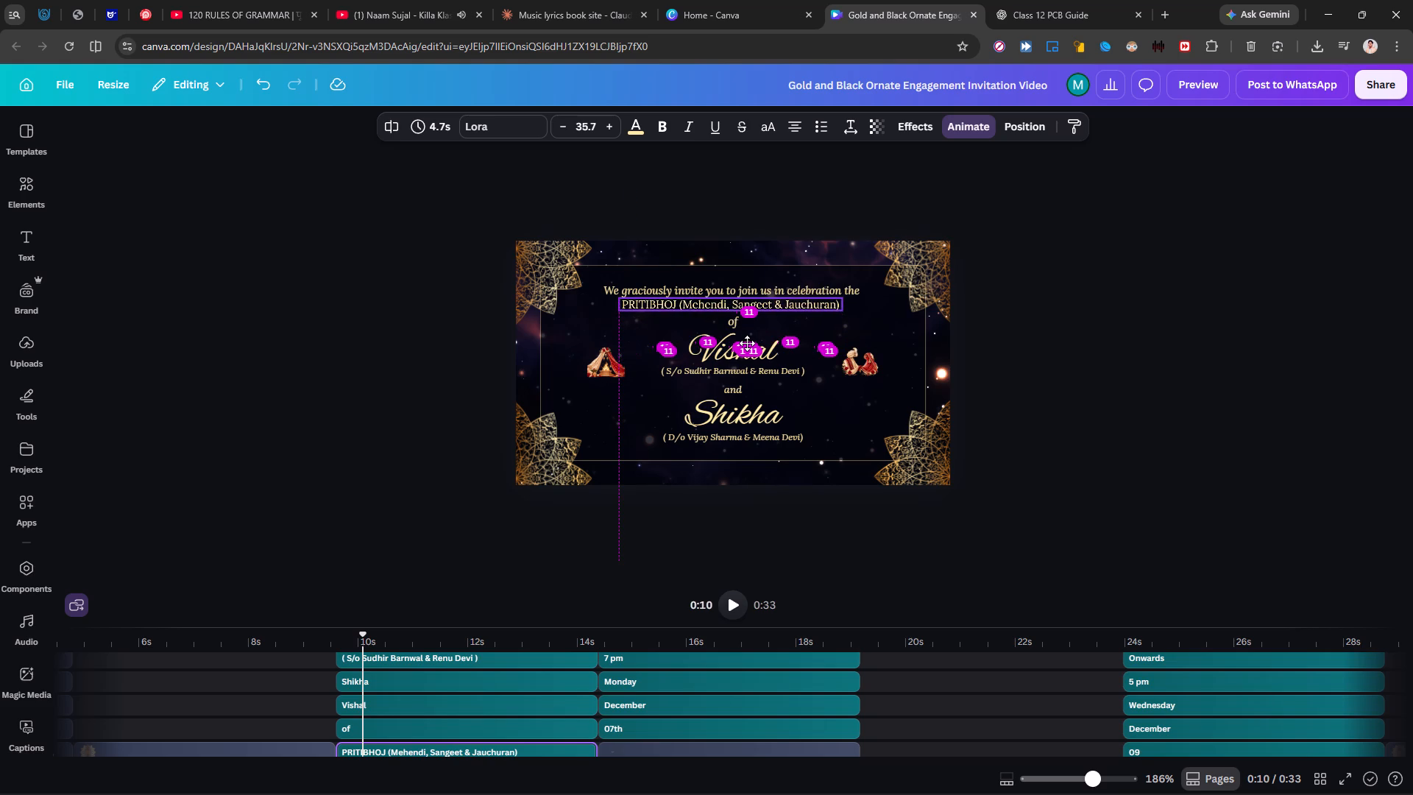
{"action": "left_click_drag", "start_coordinate": [747, 343], "coordinate": [746, 343]}
{"action": "left_click_drag", "start_coordinate": [746, 343], "coordinate": [744, 343]}
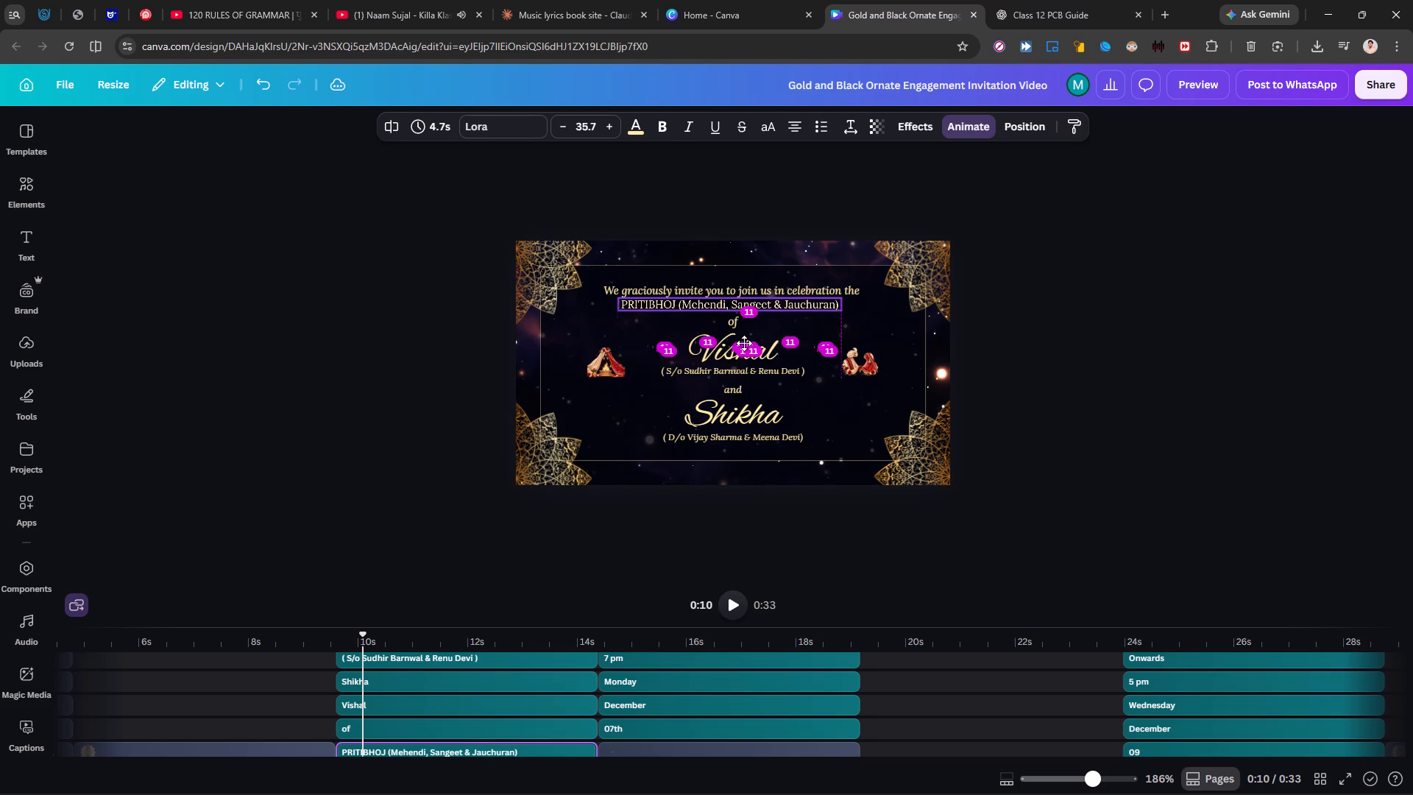
{"action": "left_click_drag", "start_coordinate": [744, 343], "coordinate": [750, 343]}
{"action": "left_click", "coordinate": [1069, 376]}
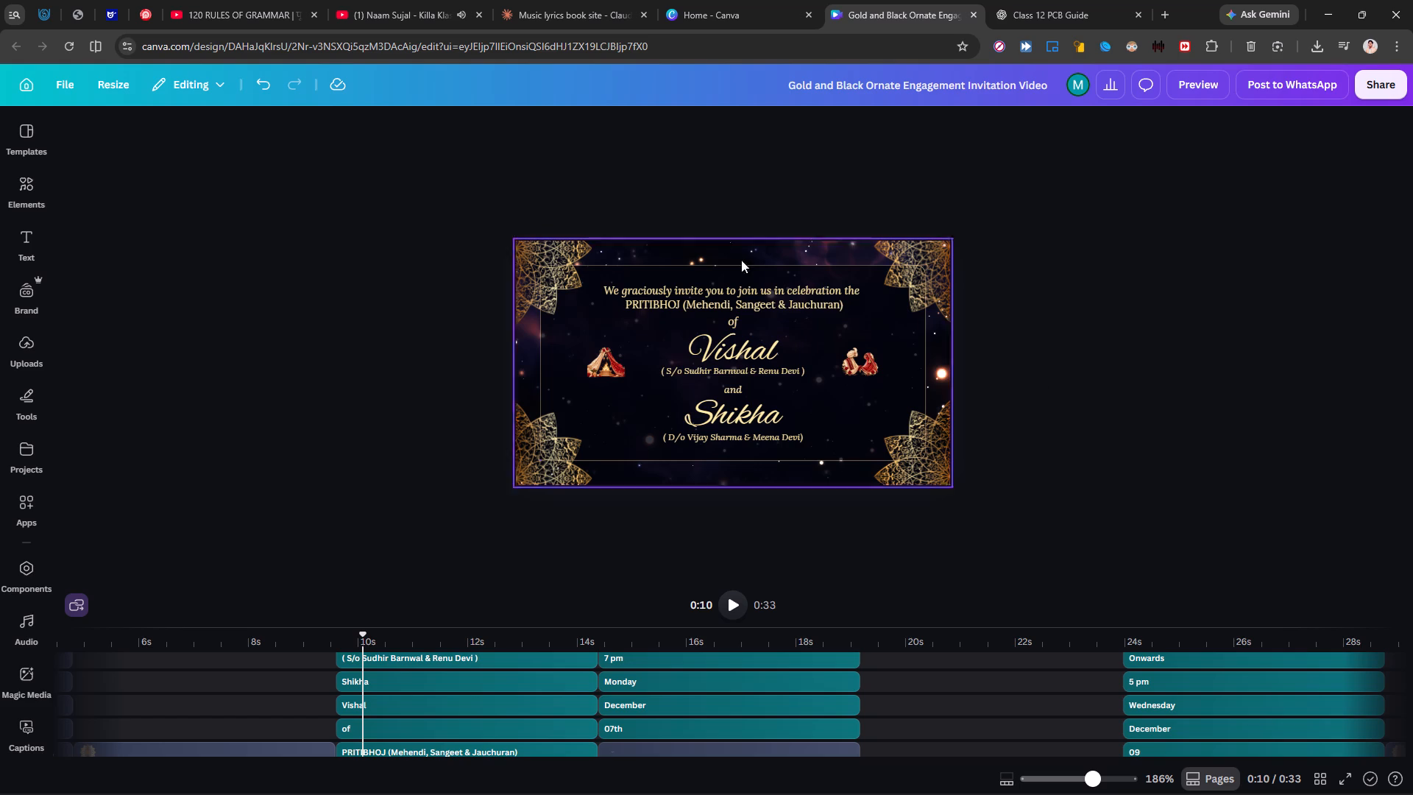
Make only the word PRITIBHOJ bold in the event heading.
{"action": "double_click", "coordinate": [655, 303]}
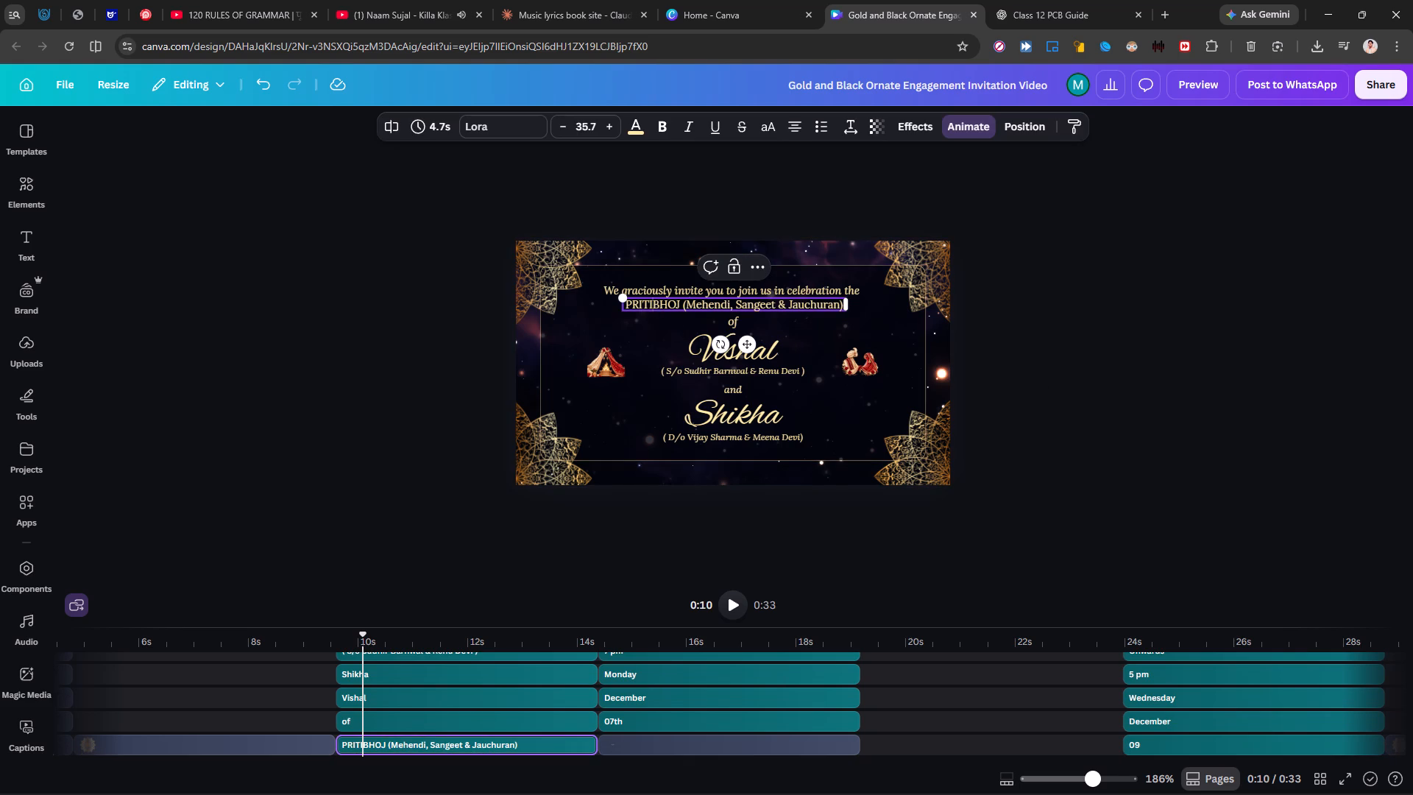
{"action": "double_click", "coordinate": [655, 303]}
{"action": "key", "text": "shift+Left"}
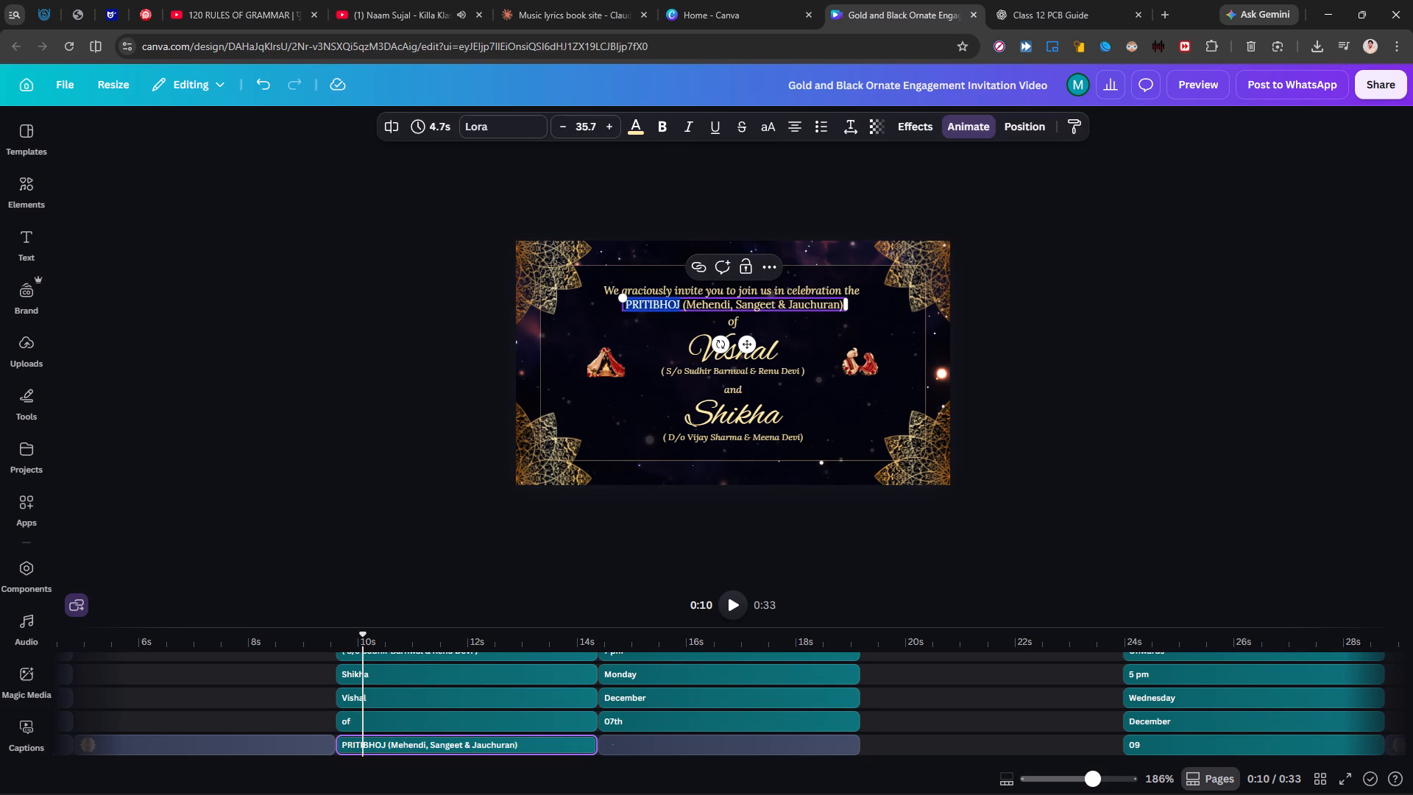
{"action": "left_click", "coordinate": [658, 126]}
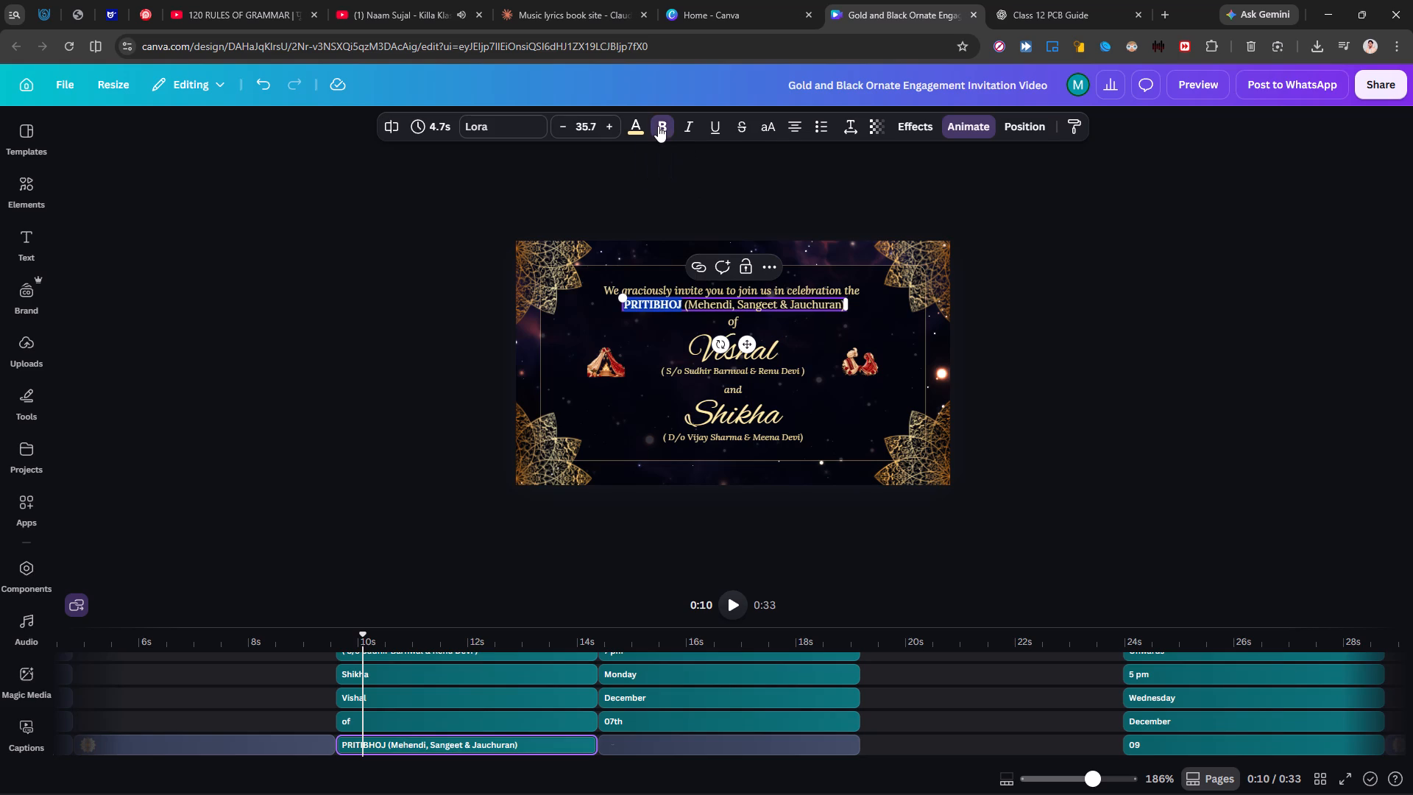
{"action": "left_click", "coordinate": [1082, 380]}
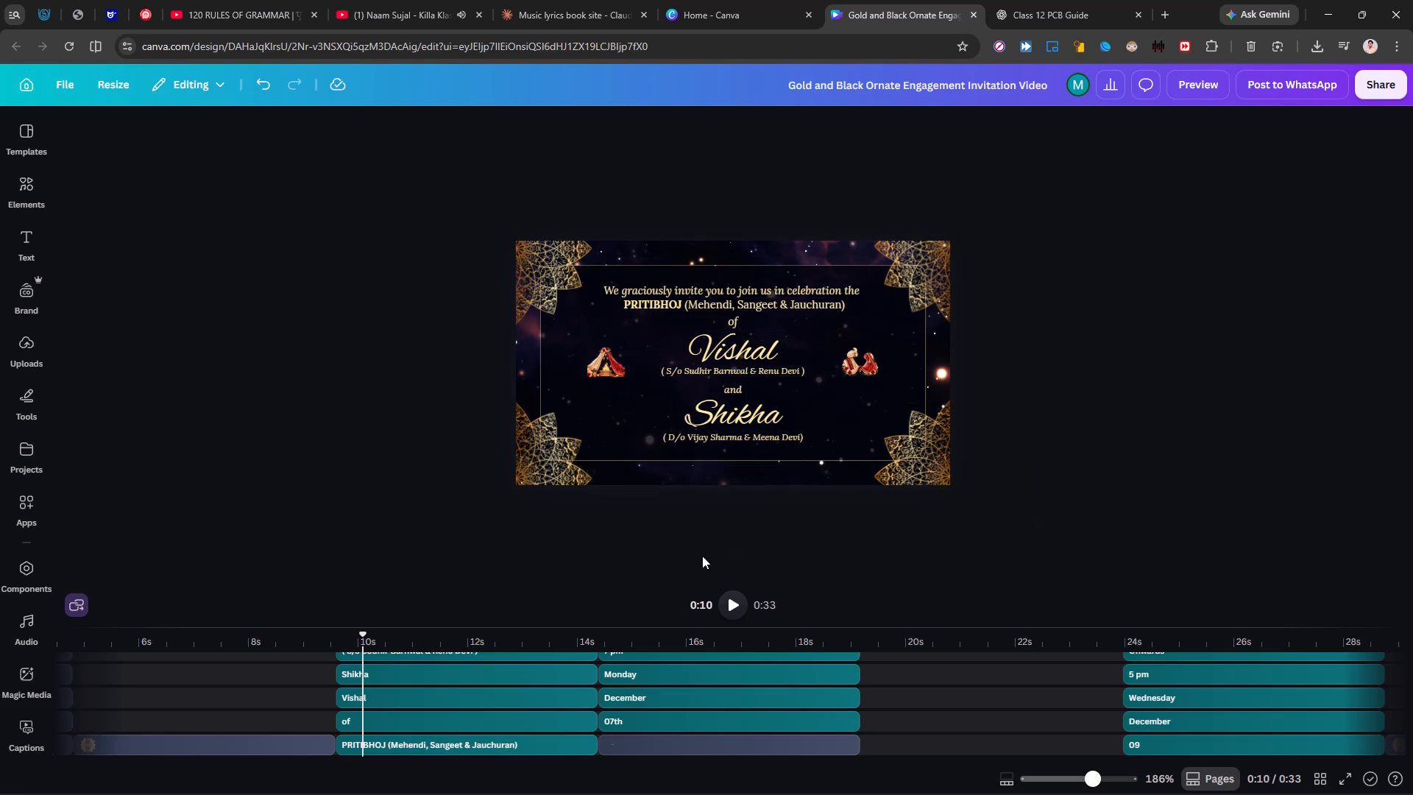
Play the video from the Pritibhoj scene at about 10 s to the Wedding ceremony scene at about 20 s.
{"action": "left_click", "coordinate": [723, 605]}
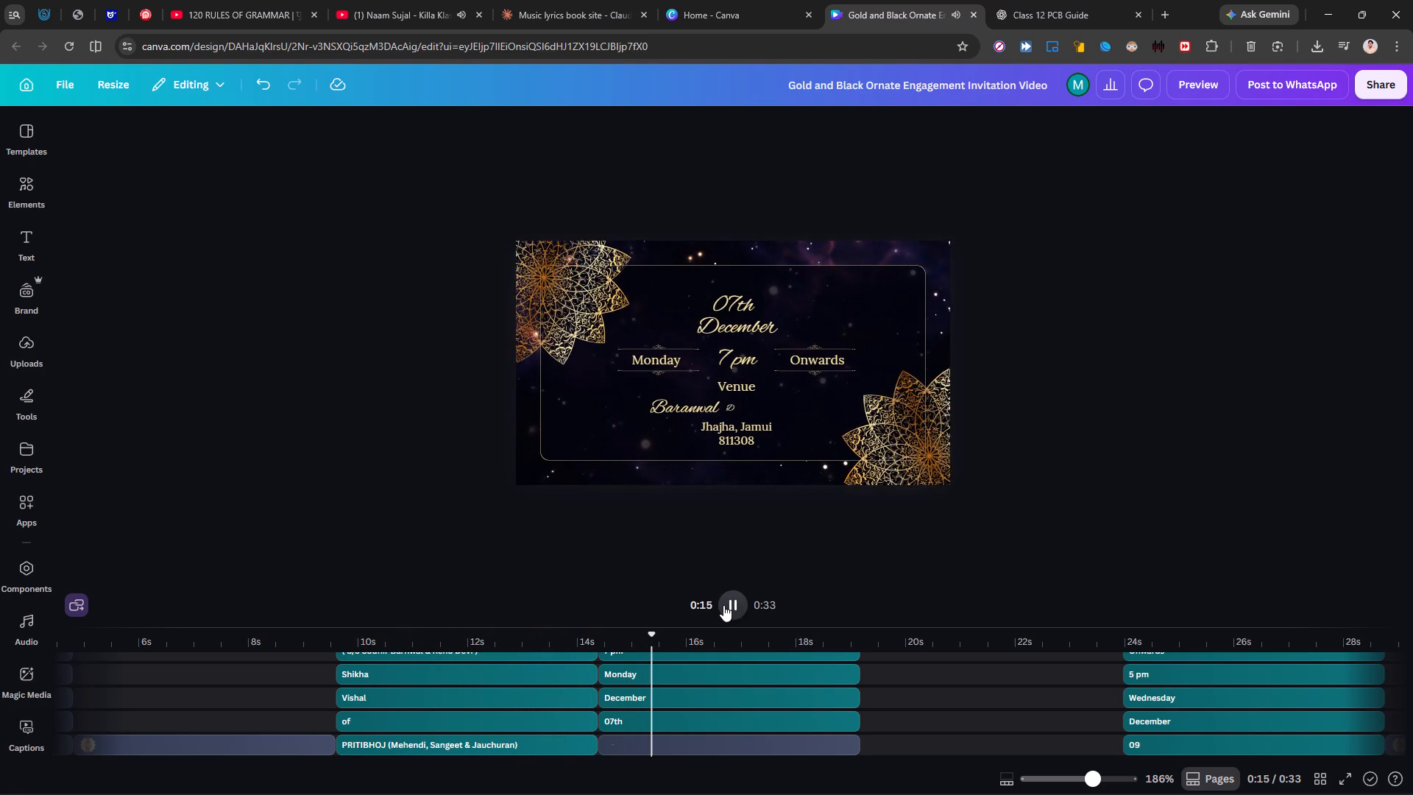
{"action": "left_click", "coordinate": [723, 605]}
{"action": "left_click", "coordinate": [723, 605]}
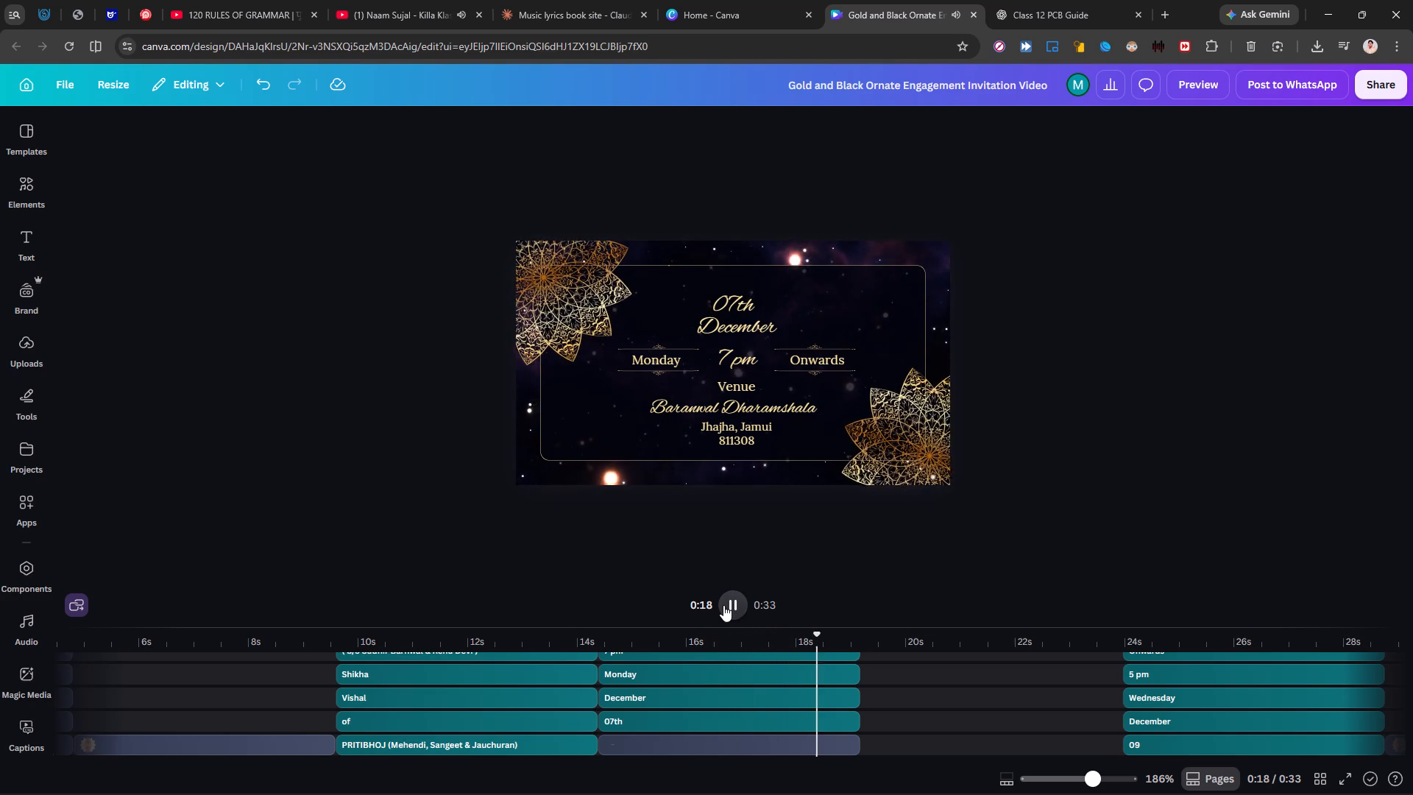
{"action": "left_click", "coordinate": [723, 605]}
{"action": "left_click", "coordinate": [723, 605]}
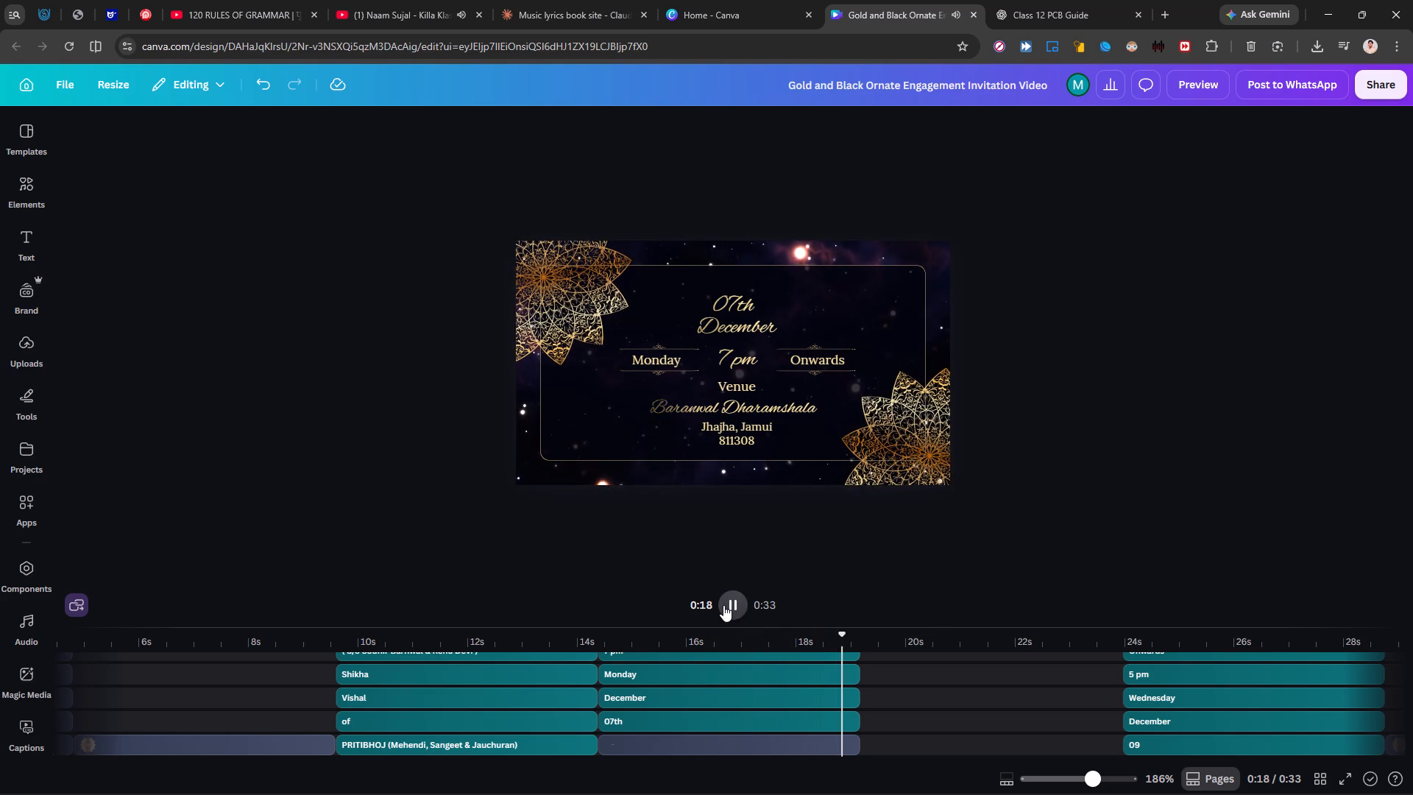
{"action": "left_click", "coordinate": [723, 605]}
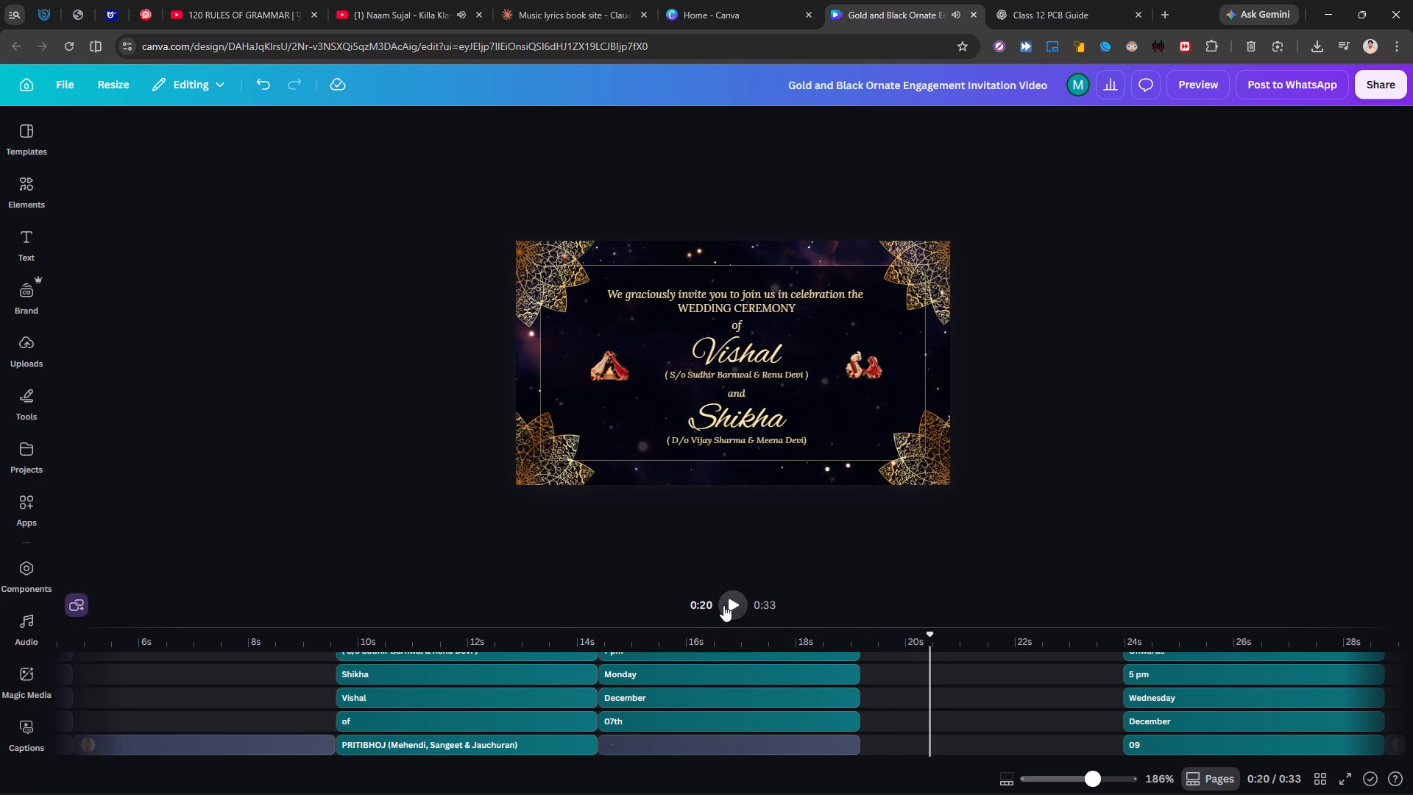
Replace CEREMONY in the Wedding scene's heading with (Haldi, Tilak & Baraat), keeping the word WEDDING before it.
{"action": "double_click", "coordinate": [706, 305]}
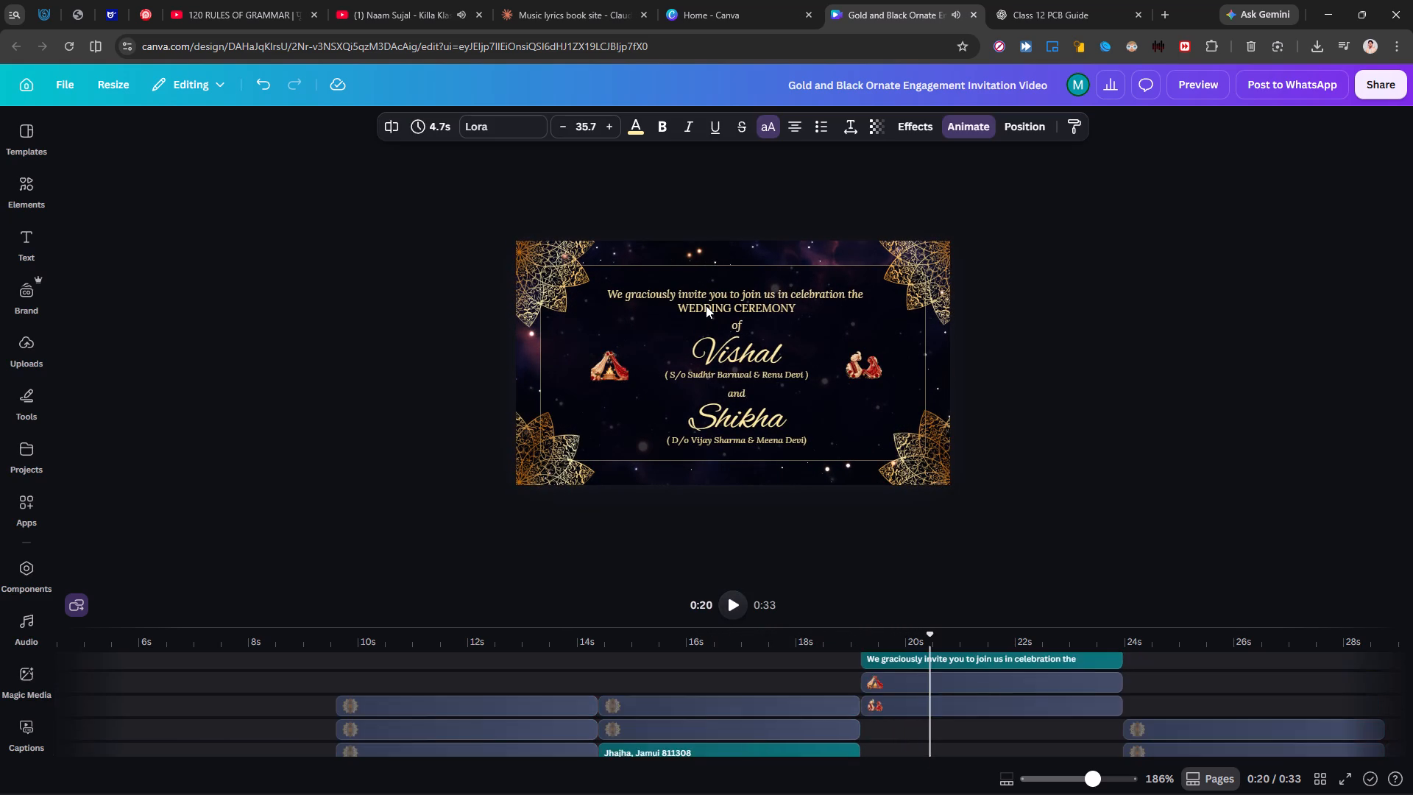
{"action": "double_click", "coordinate": [706, 305]}
{"action": "double_click", "coordinate": [706, 305]}
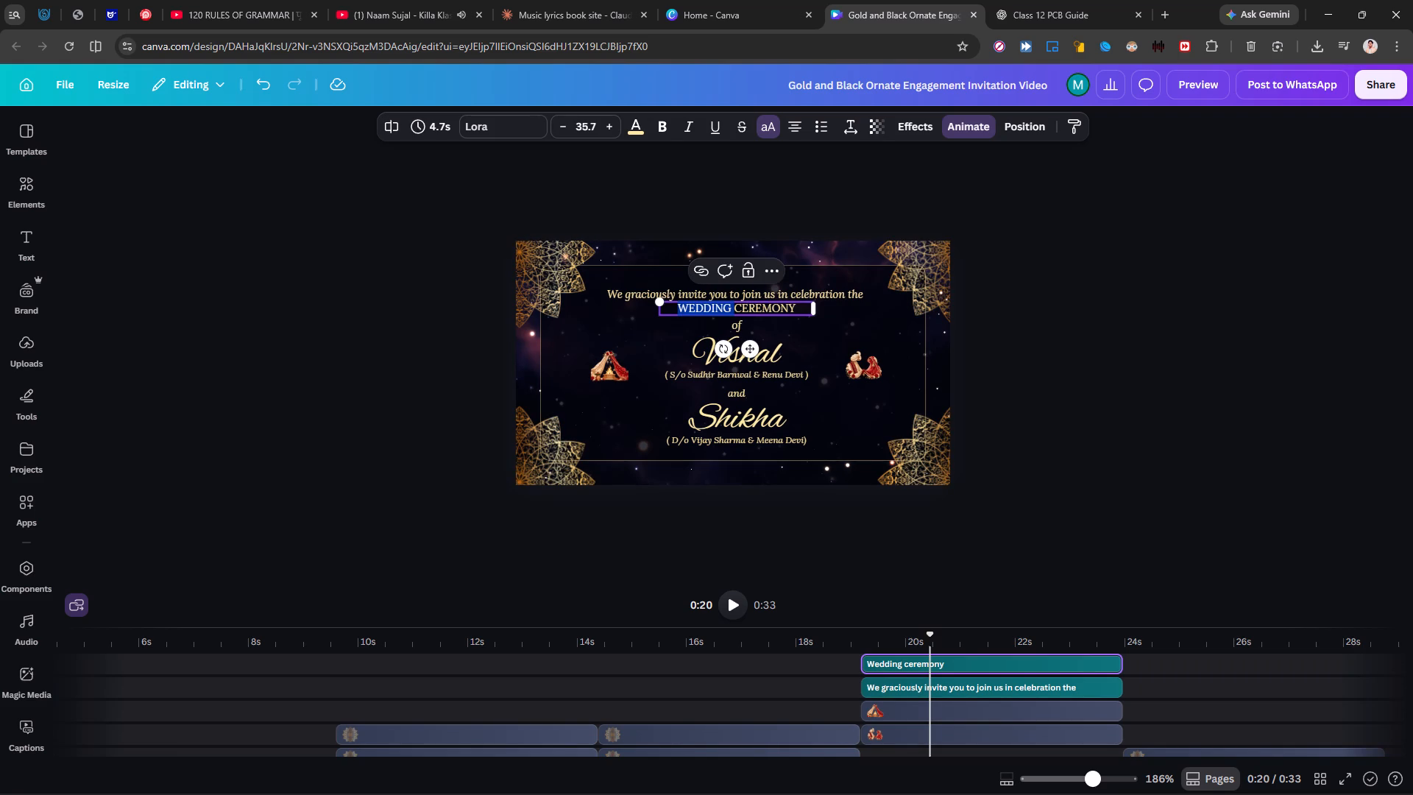
{"action": "key", "text": "shift+Right"}
{"action": "key", "text": "shift+Left"}
{"action": "key", "text": "shift+Left"}
{"action": "key", "text": "Left"}
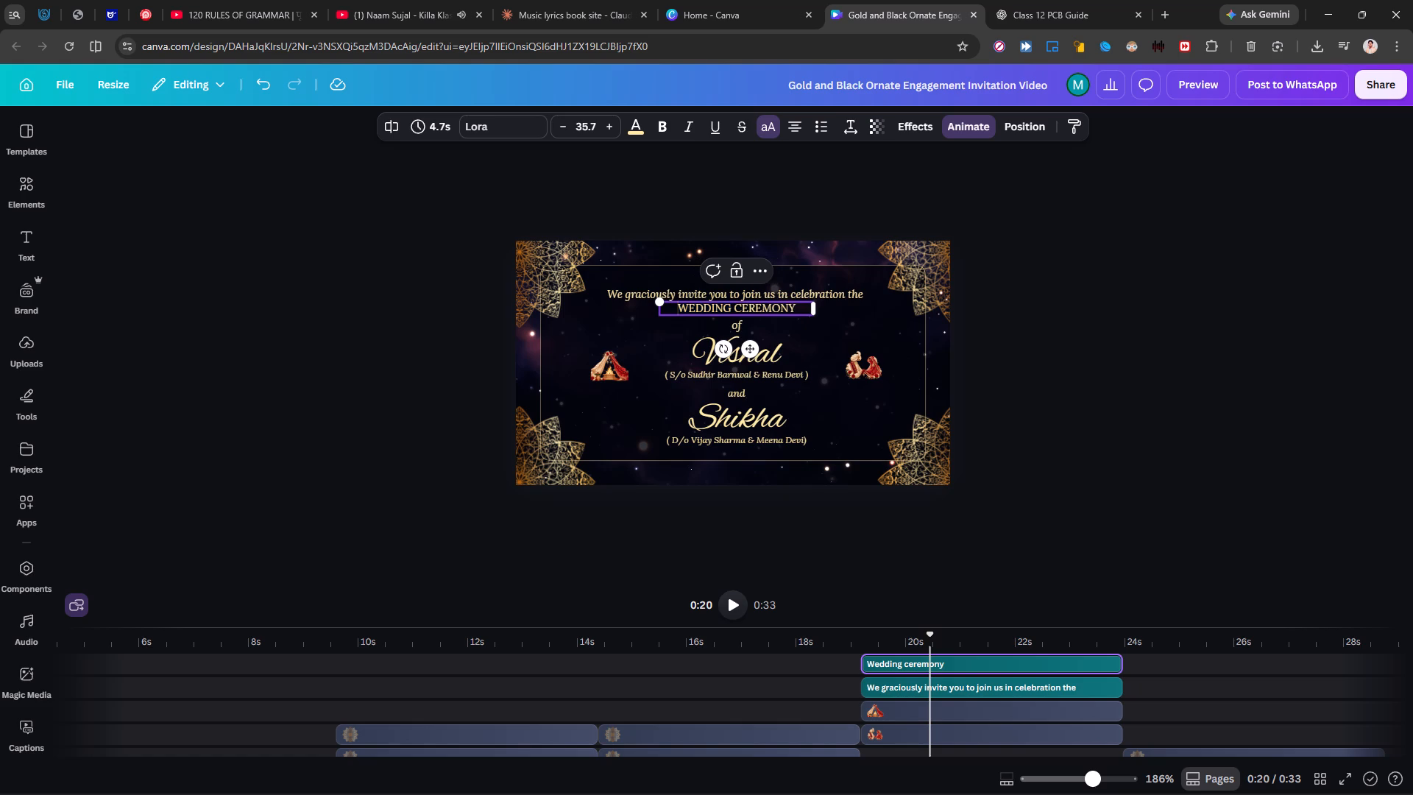
{"action": "key", "text": "Right"}
{"action": "key", "text": "Right"}
{"action": "key", "text": "Right"}
{"action": "key", "text": "Right"}
{"action": "key", "text": "Right"}
{"action": "key", "text": "Right"}
{"action": "key", "text": "Right"}
{"action": "key", "text": "Right"}
{"action": "key", "text": "Right"}
{"action": "key", "text": "Right"}
{"action": "key", "text": "Right"}
{"action": "key", "text": "shift+Right"}
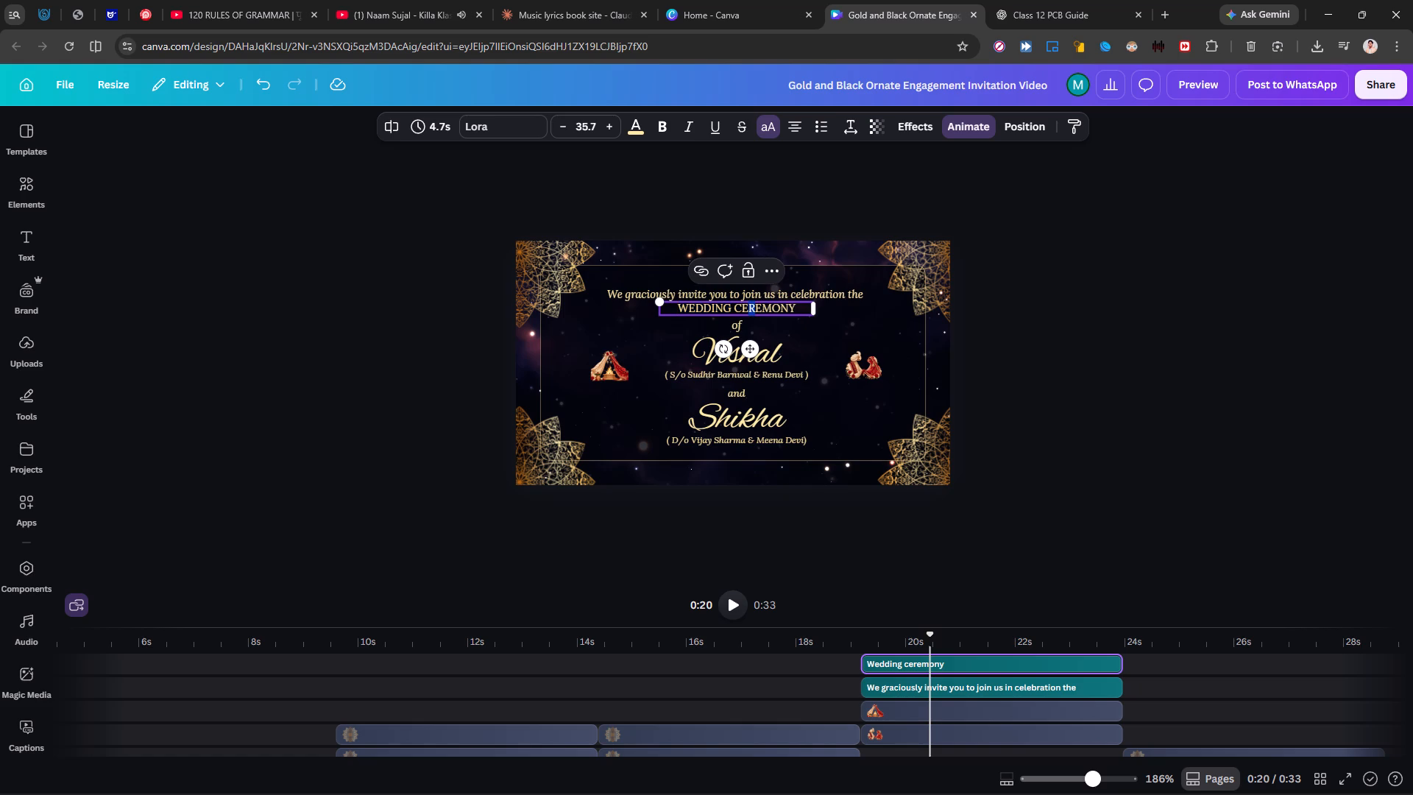
{"action": "key", "text": "shift+Left"}
{"action": "key", "text": "shift+Left"}
{"action": "key", "text": "Left"}
{"action": "key", "text": "Left"}
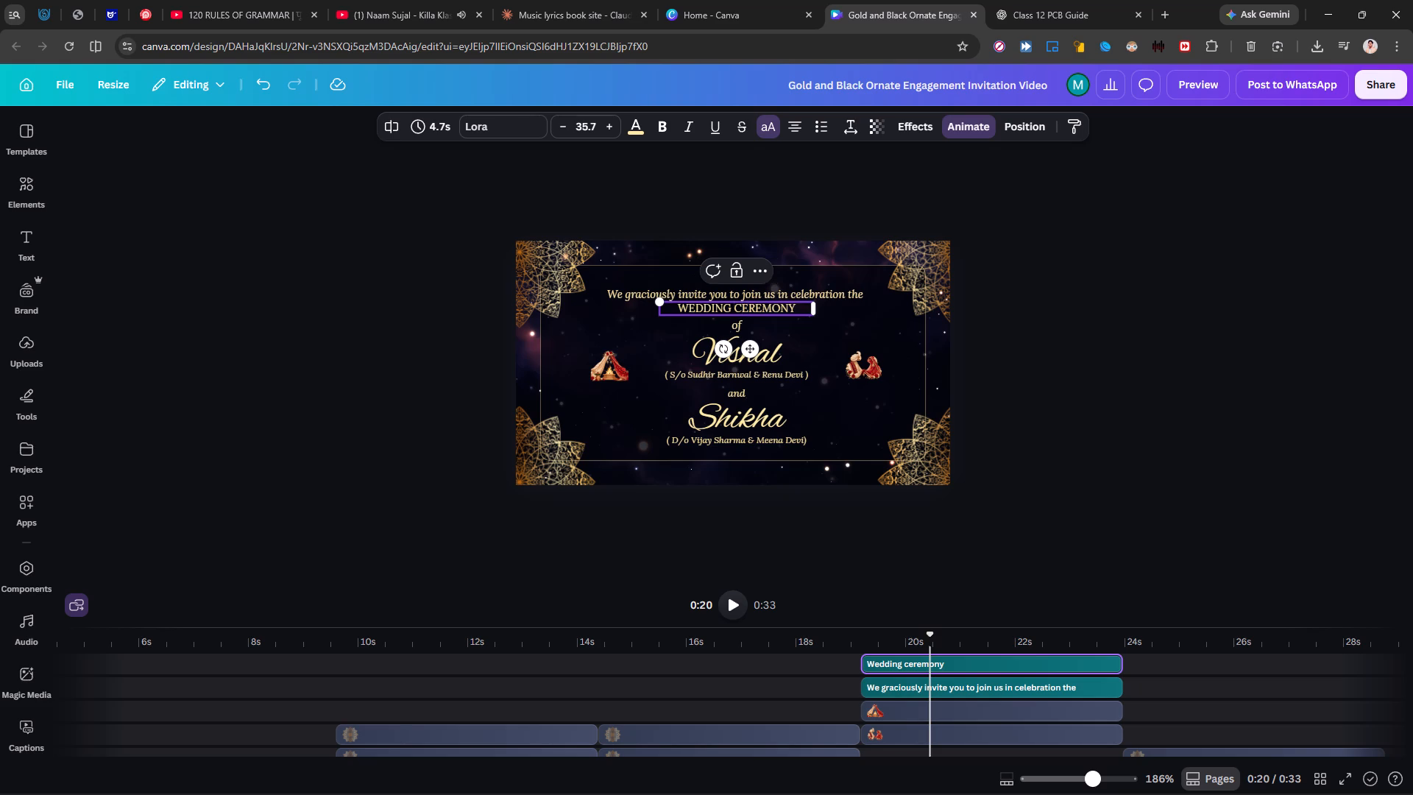
{"action": "key", "text": "shift+Right"}
{"action": "key", "text": "shift+Right"}
{"action": "key", "text": "shift+Right"}
{"action": "key", "text": "shift+Right"}
{"action": "key", "text": "shift+Right"}
{"action": "key", "text": "shift+Right"}
{"action": "key", "text": "shift+Right"}
{"action": "key", "text": "shift+Right"}
{"action": "key", "text": "shift+Right"}
{"action": "key", "text": "shift+Right"}
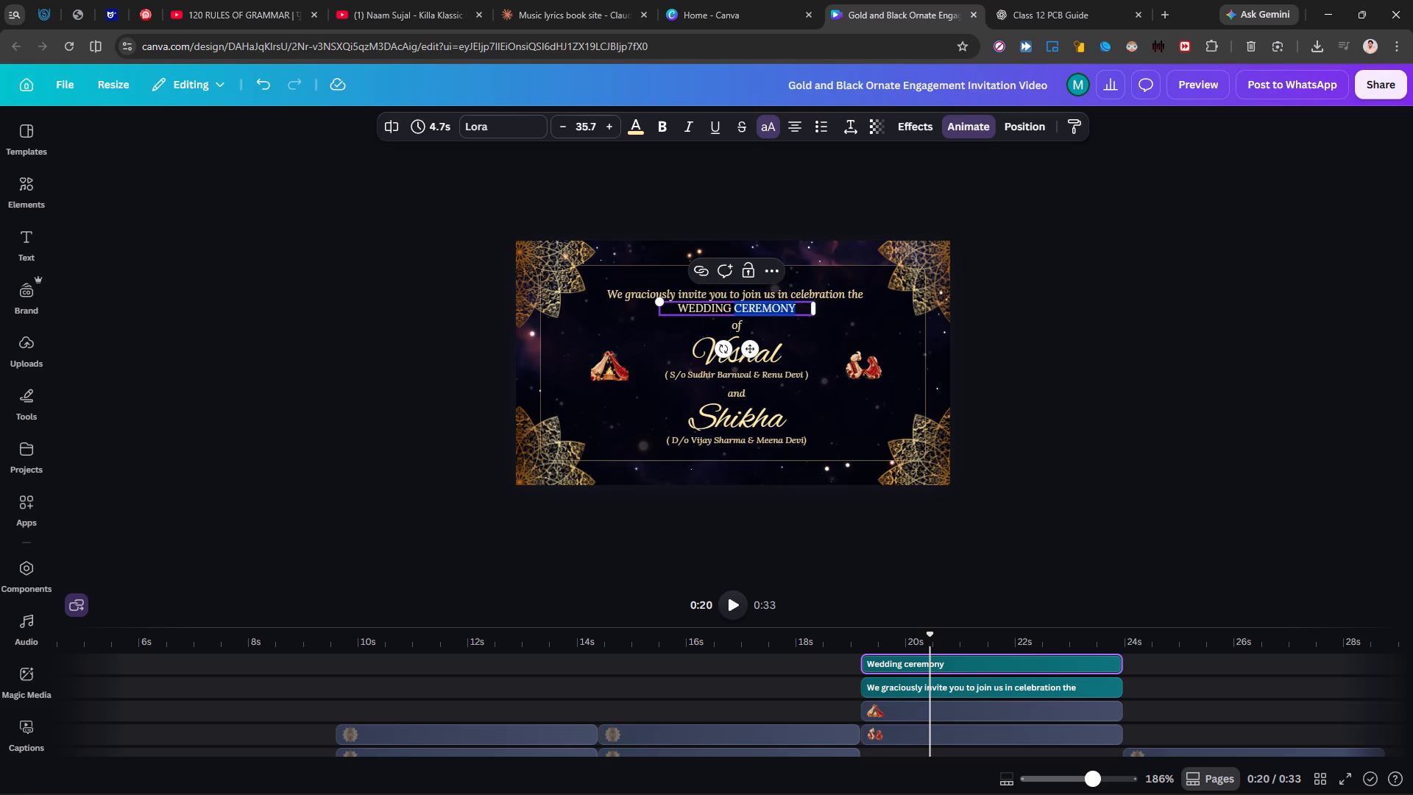
{"action": "type", "text": "()"}
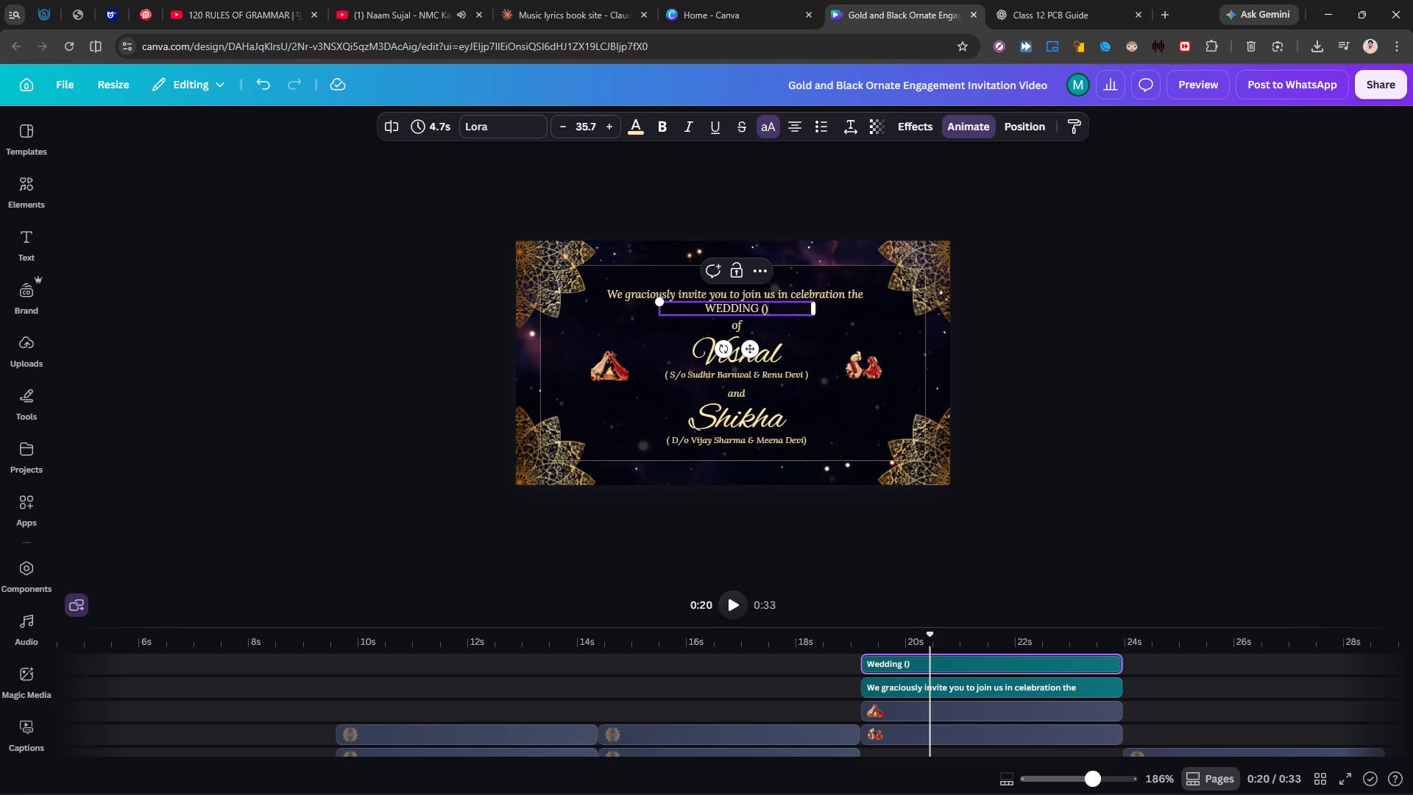
{"action": "key", "text": "BackSpace"}
{"action": "key", "text": "BackSpace"}
{"action": "key", "text": "BackSpace"}
{"action": "type", "text": "aldi"}
{"action": "key", "text": "space"}
{"action": "key", "text": "BackSpace"}
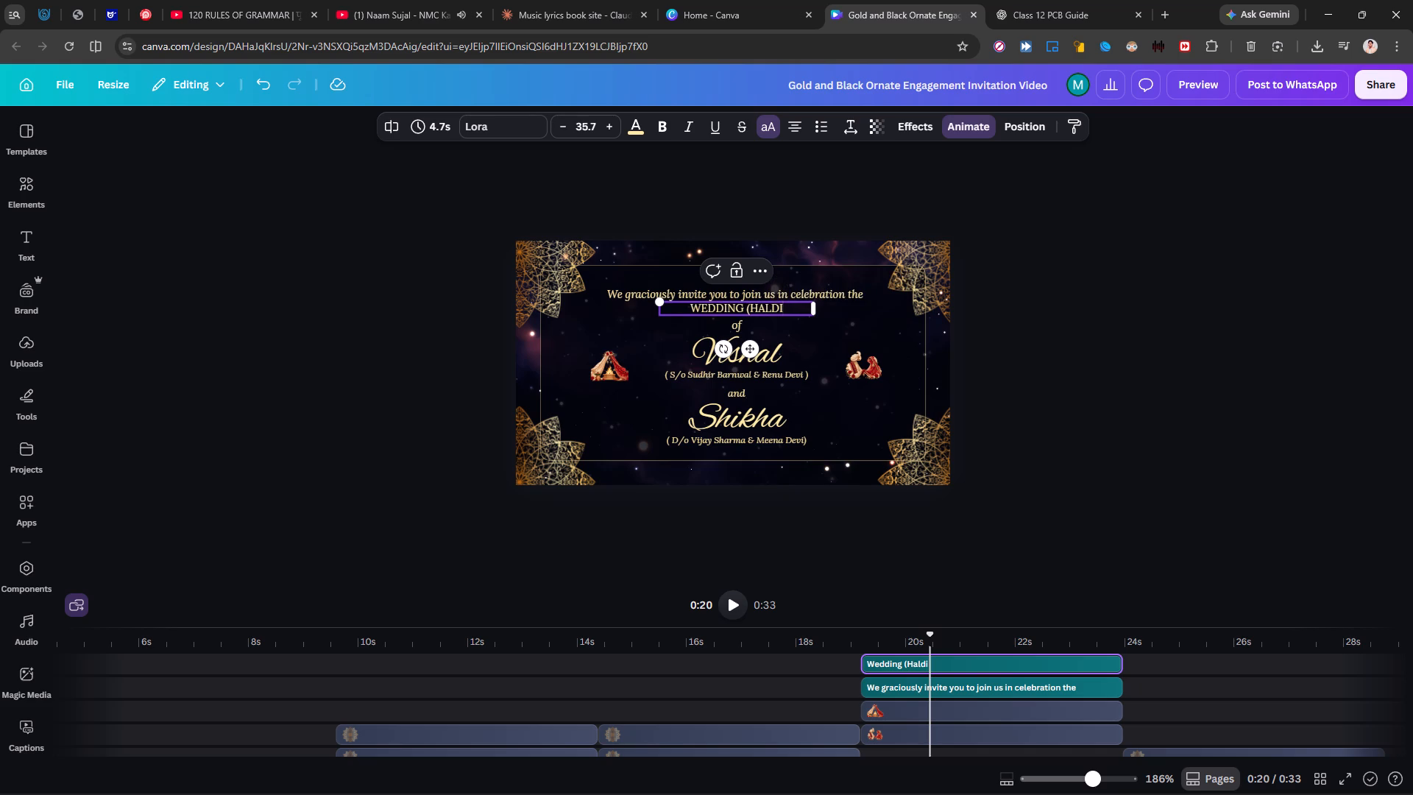
{"action": "type", "text": ","}
{"action": "key", "text": "space"}
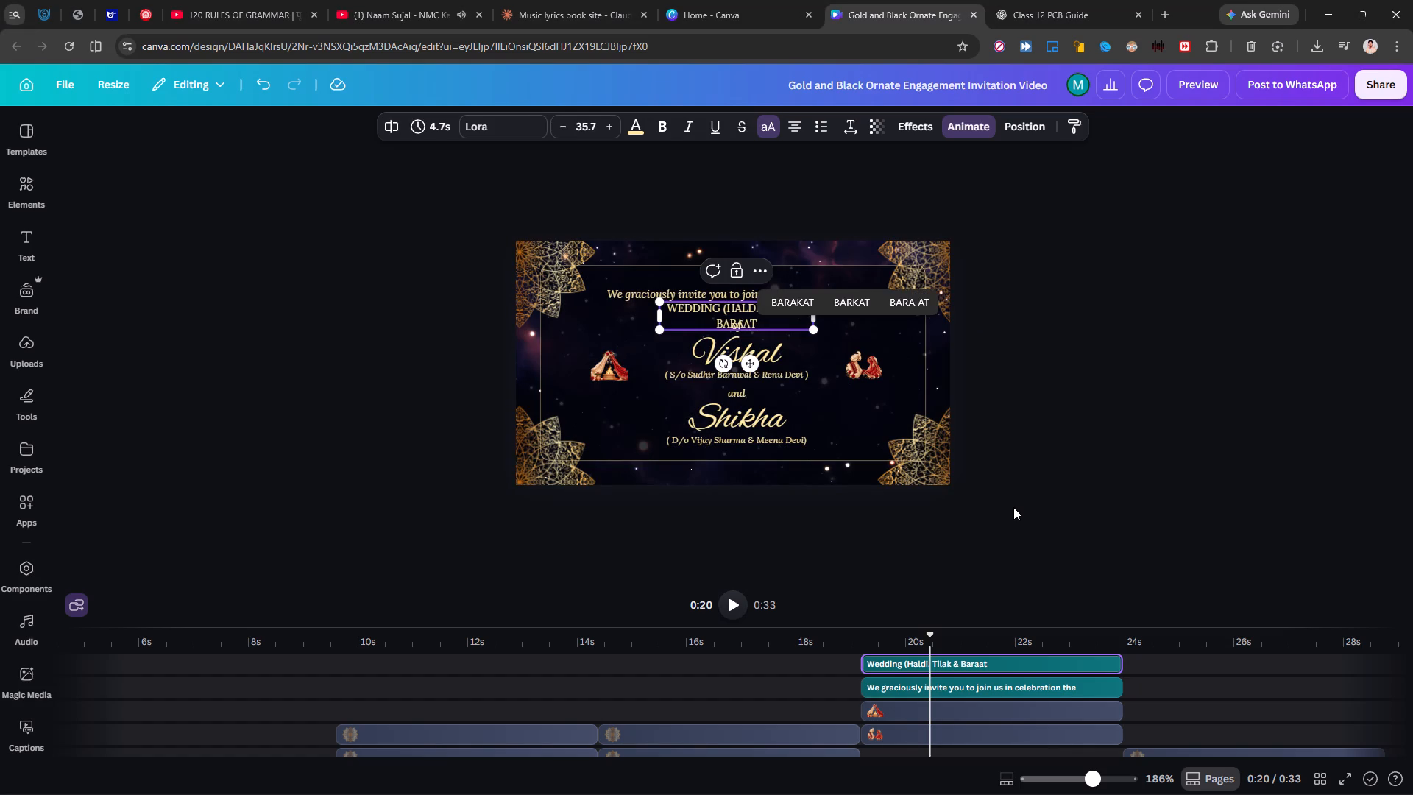
{"action": "key", "text": "shift+parenright"}
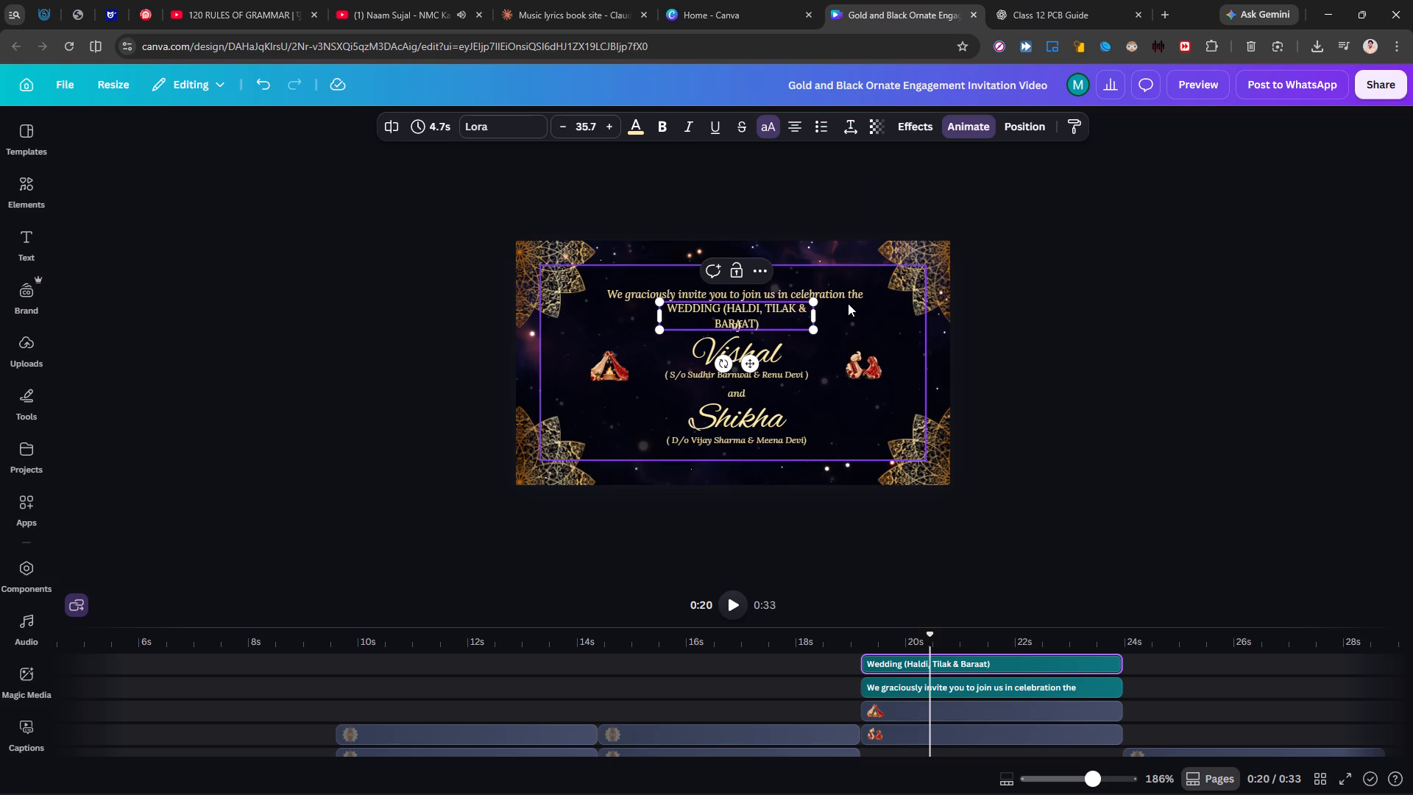
Turn off all-caps formatting for the Wedding heading and retype its first word as WEDDING in capitals.
{"action": "left_click", "coordinate": [763, 122]}
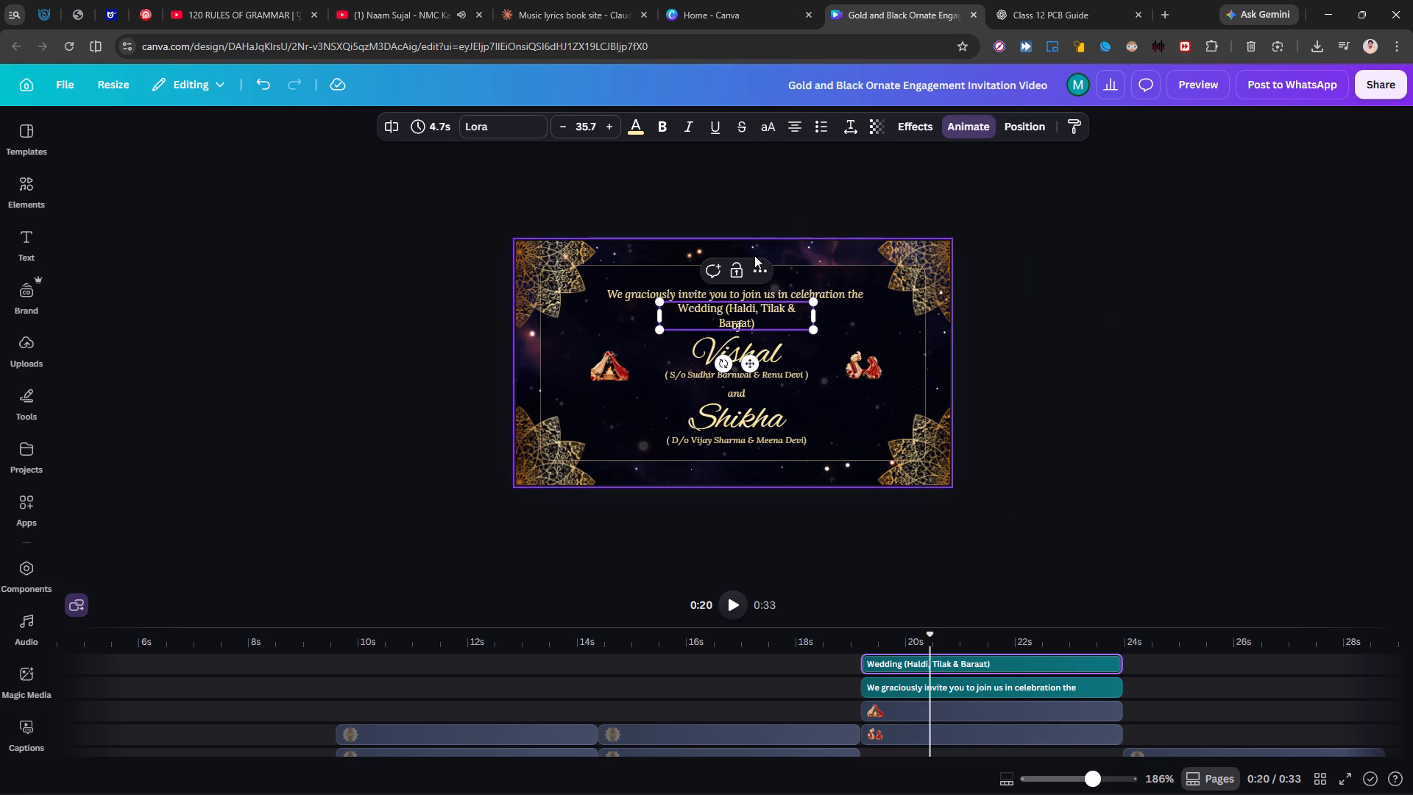
{"action": "double_click", "coordinate": [706, 311]}
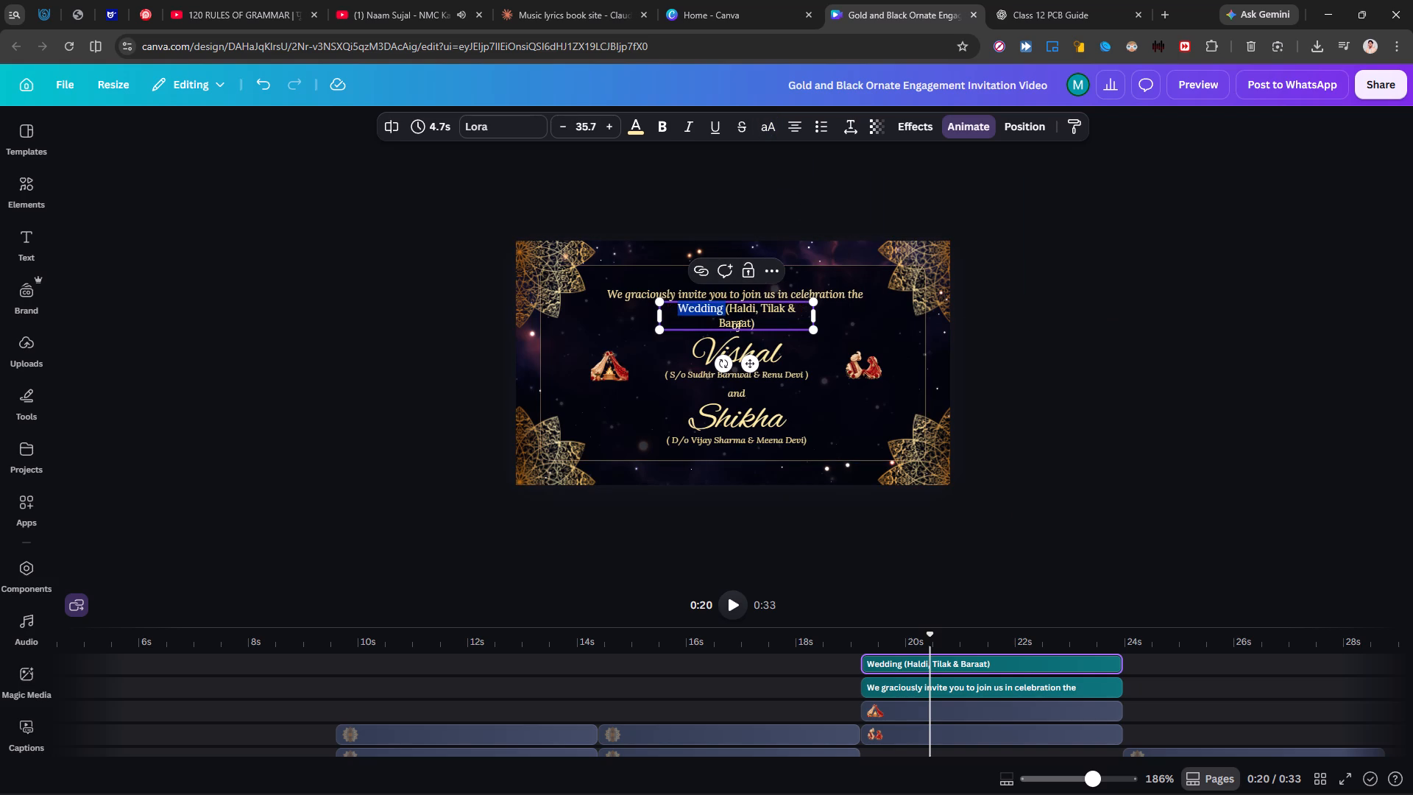
{"action": "type", "text": "WEDDING"}
{"action": "key", "text": "space"}
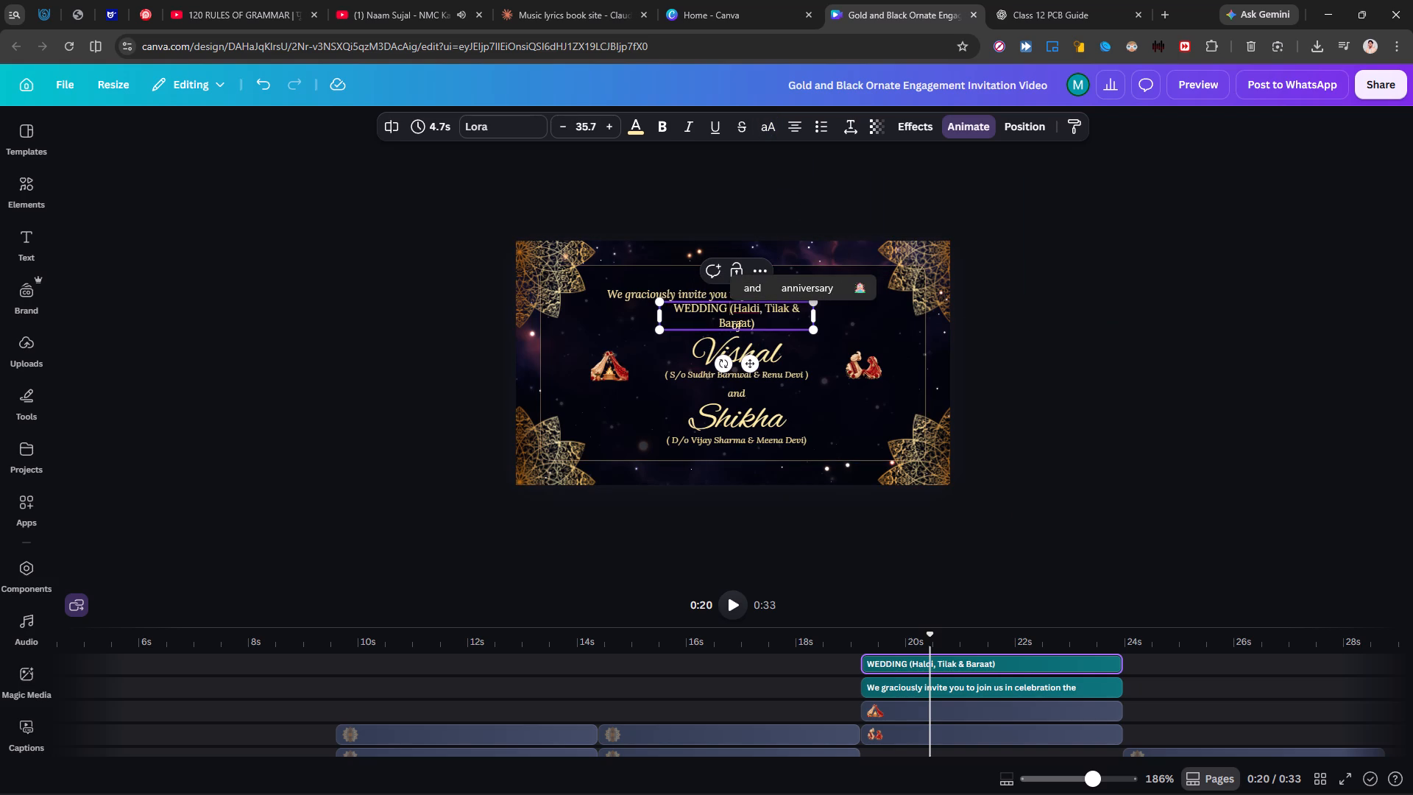
Widen the Wedding heading's text box to about 738 so the text fits on one line.
{"action": "left_click", "coordinate": [810, 314]}
{"action": "left_click", "coordinate": [1002, 343]}
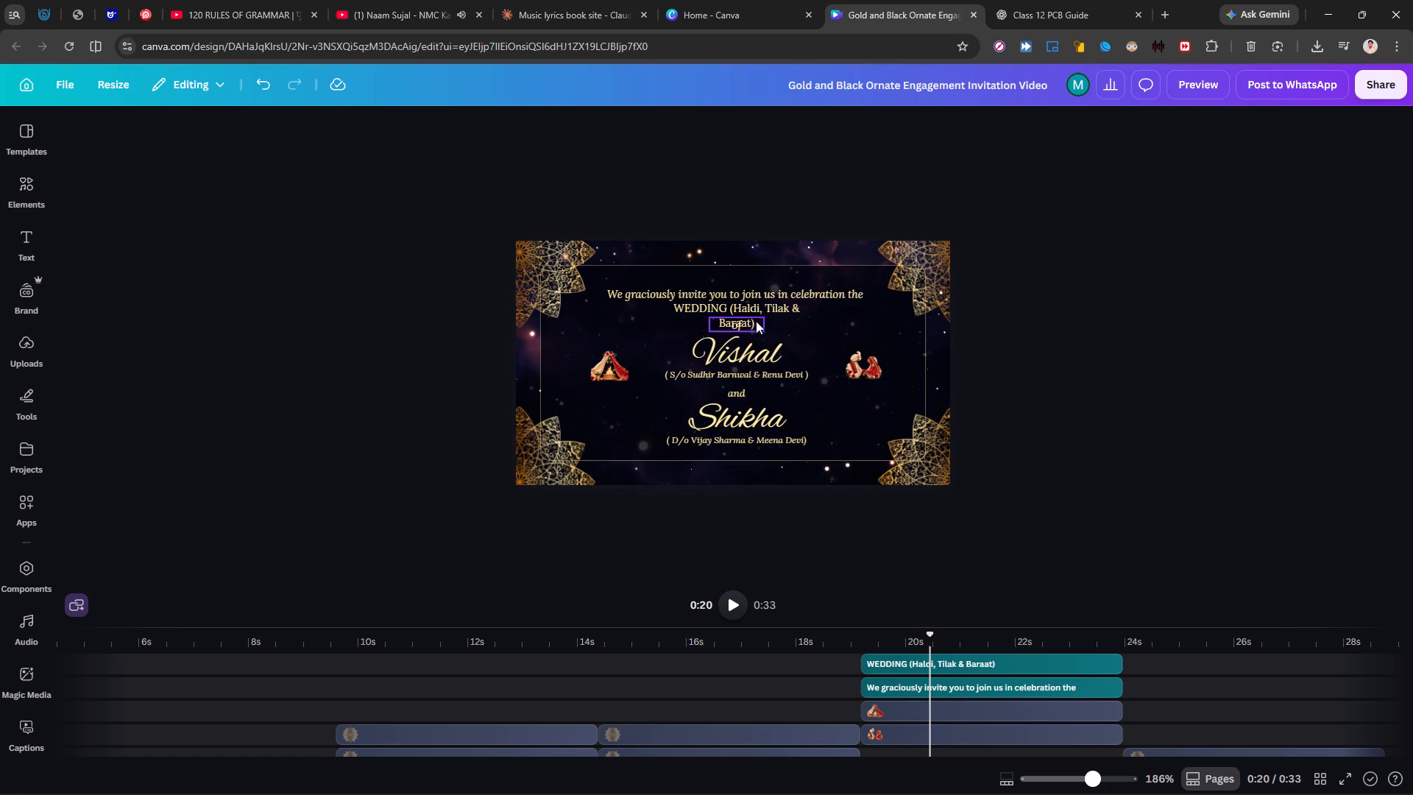
{"action": "left_click", "coordinate": [749, 321]}
{"action": "left_click", "coordinate": [787, 314]}
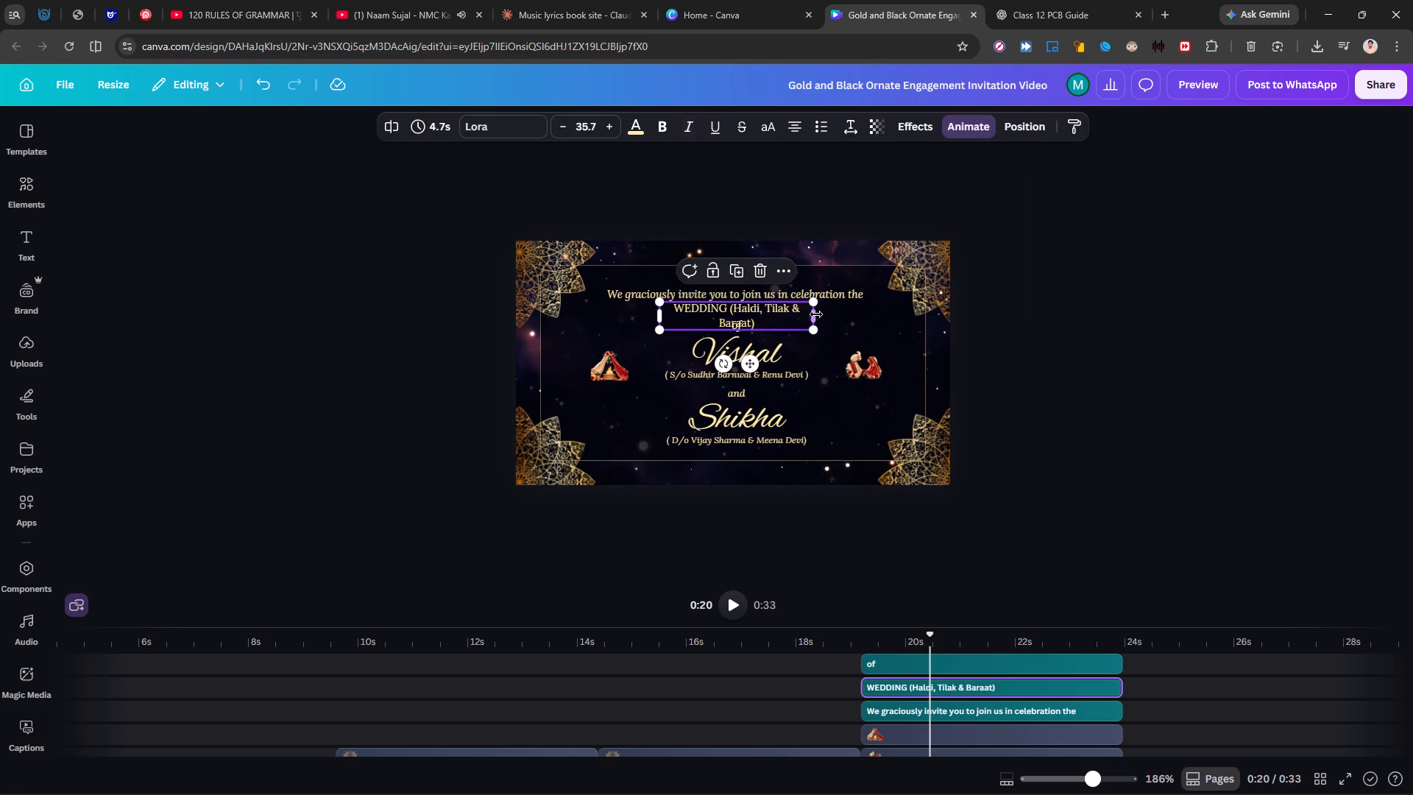
{"action": "left_click_drag", "start_coordinate": [817, 315], "coordinate": [859, 315]}
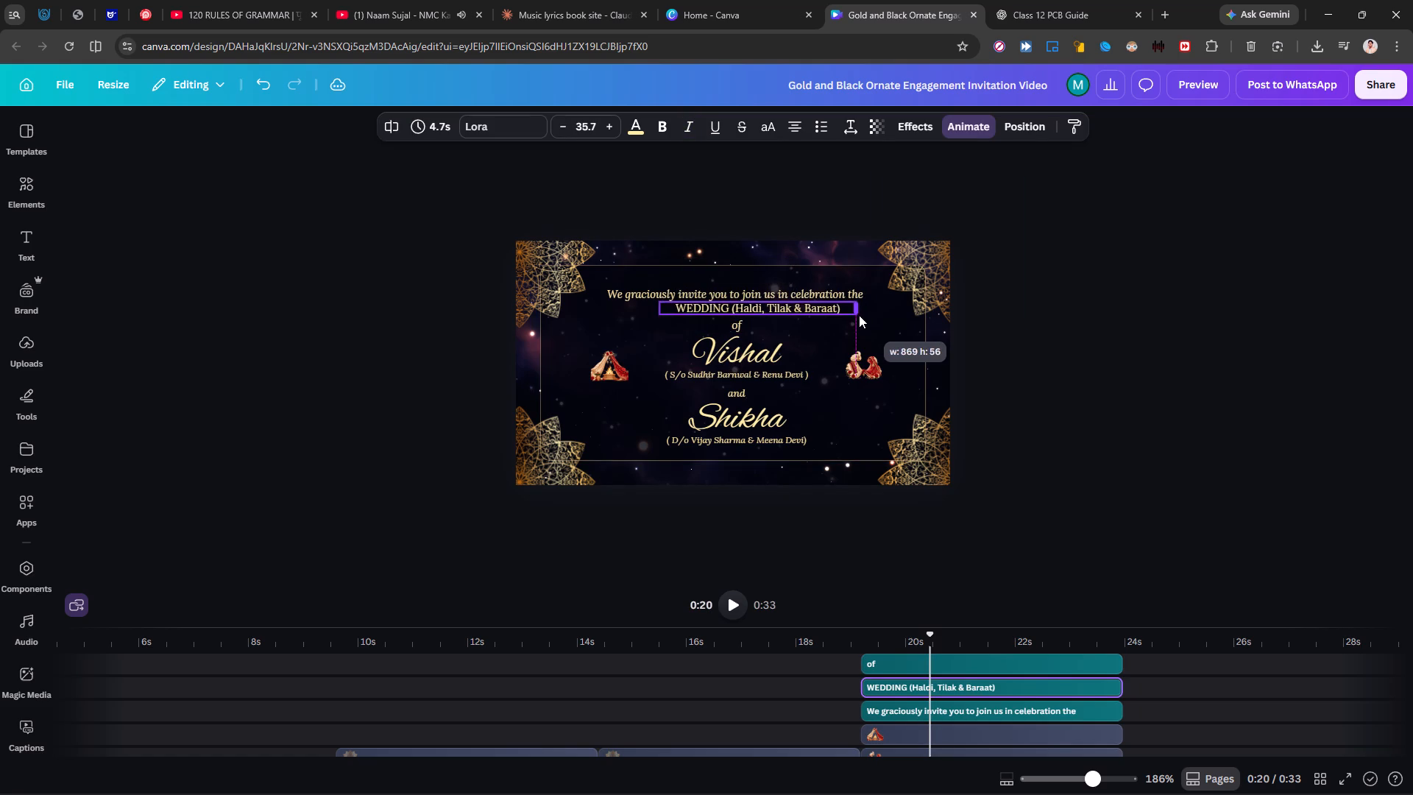
{"action": "left_click_drag", "start_coordinate": [859, 315], "coordinate": [850, 315]}
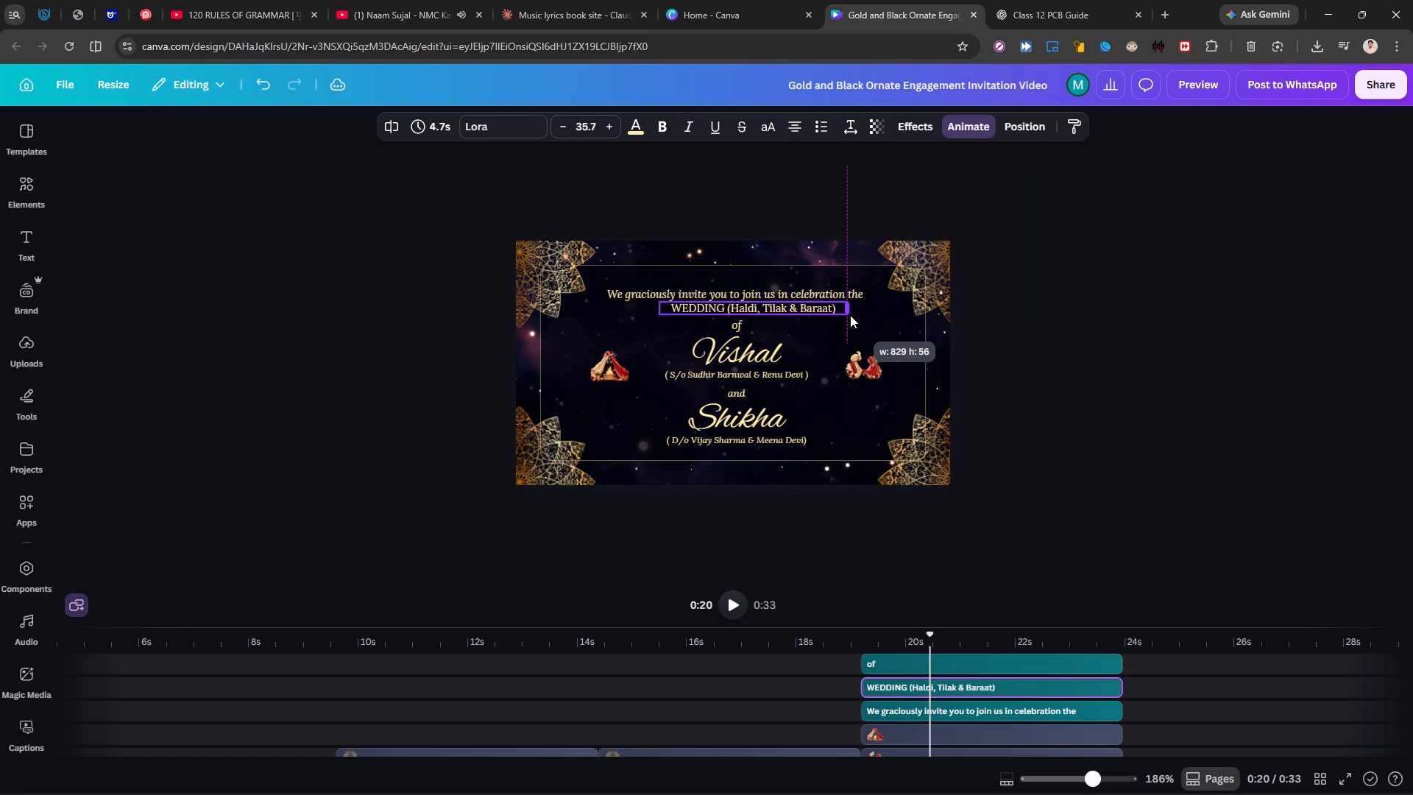
{"action": "left_click_drag", "start_coordinate": [850, 315], "coordinate": [837, 316]}
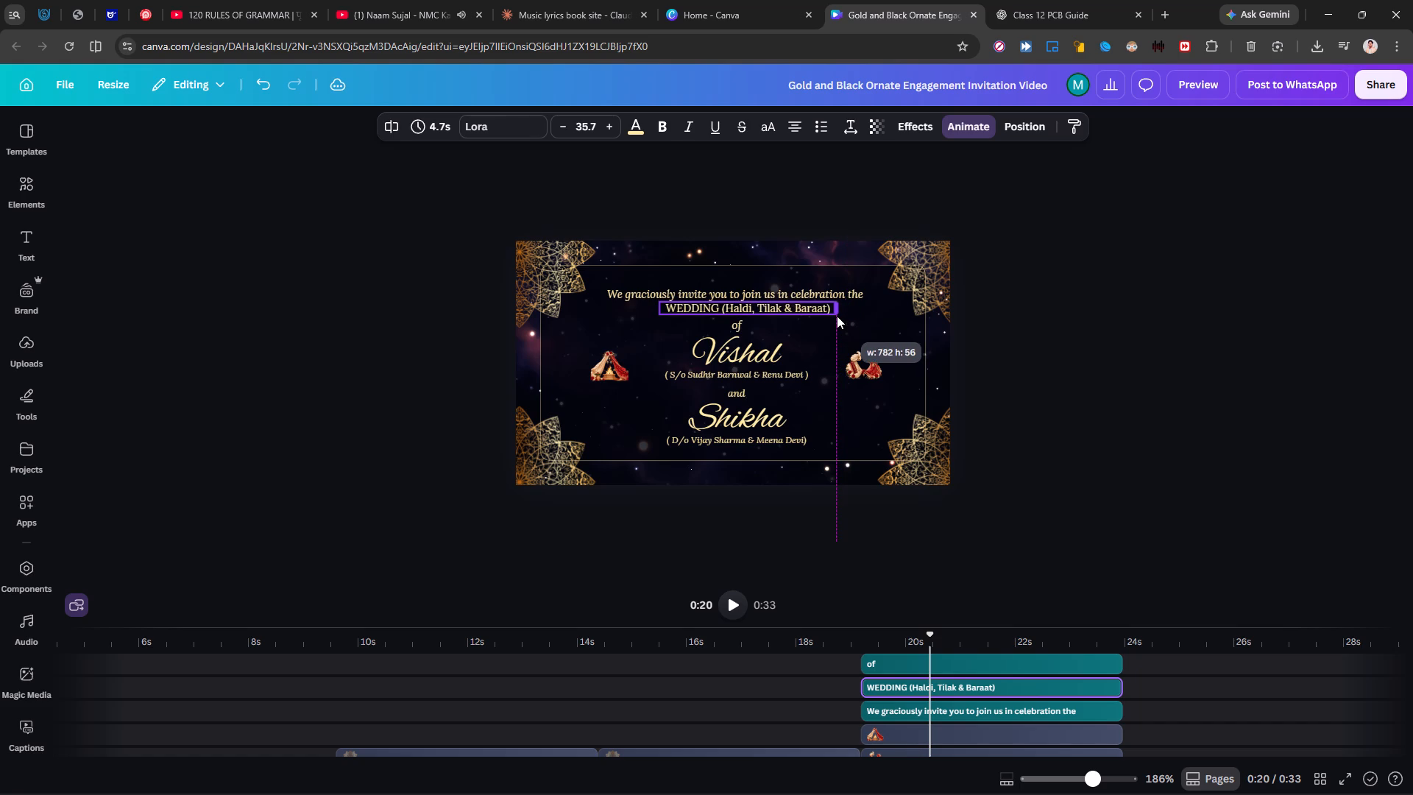
{"action": "left_click_drag", "start_coordinate": [837, 316], "coordinate": [830, 316]}
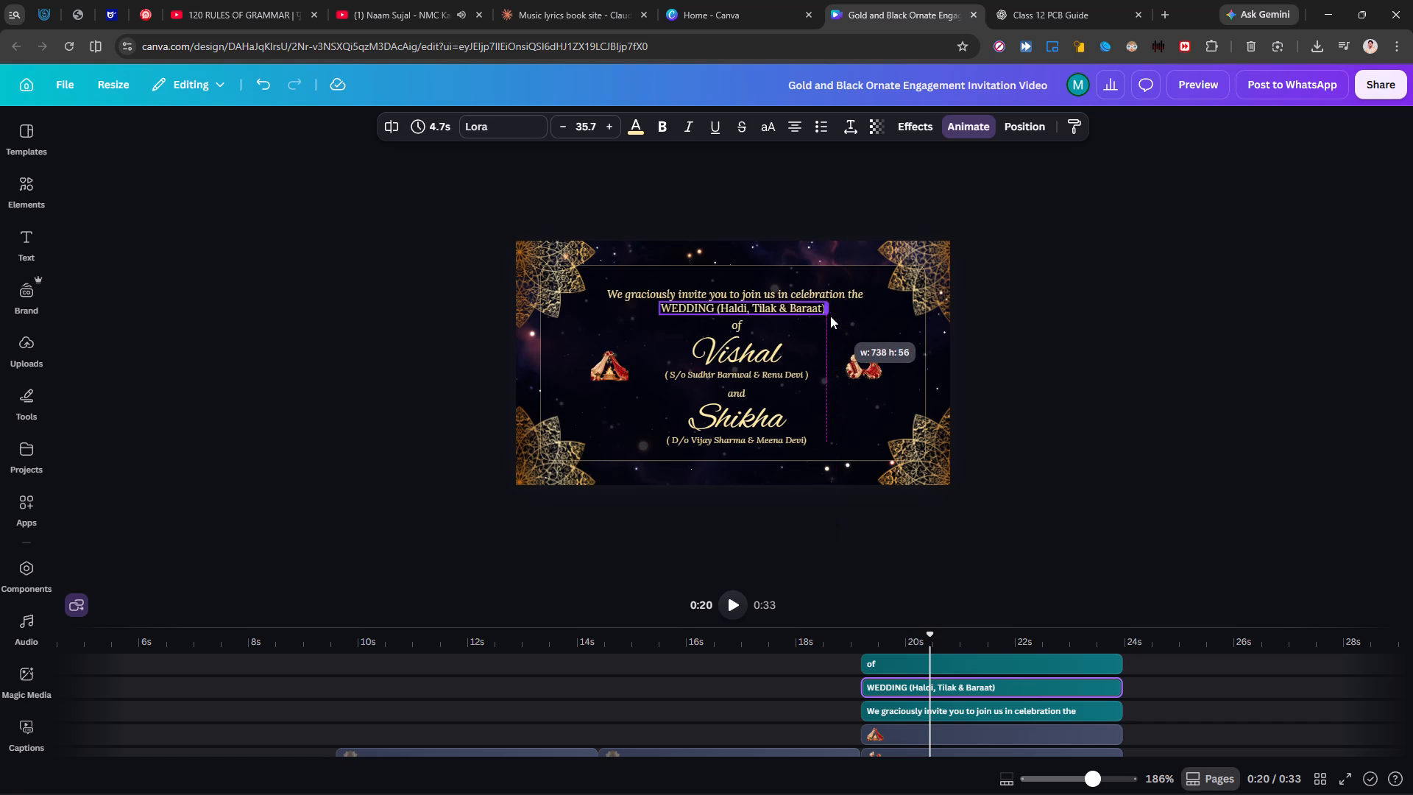
{"action": "left_click_drag", "start_coordinate": [830, 316], "coordinate": [828, 312]}
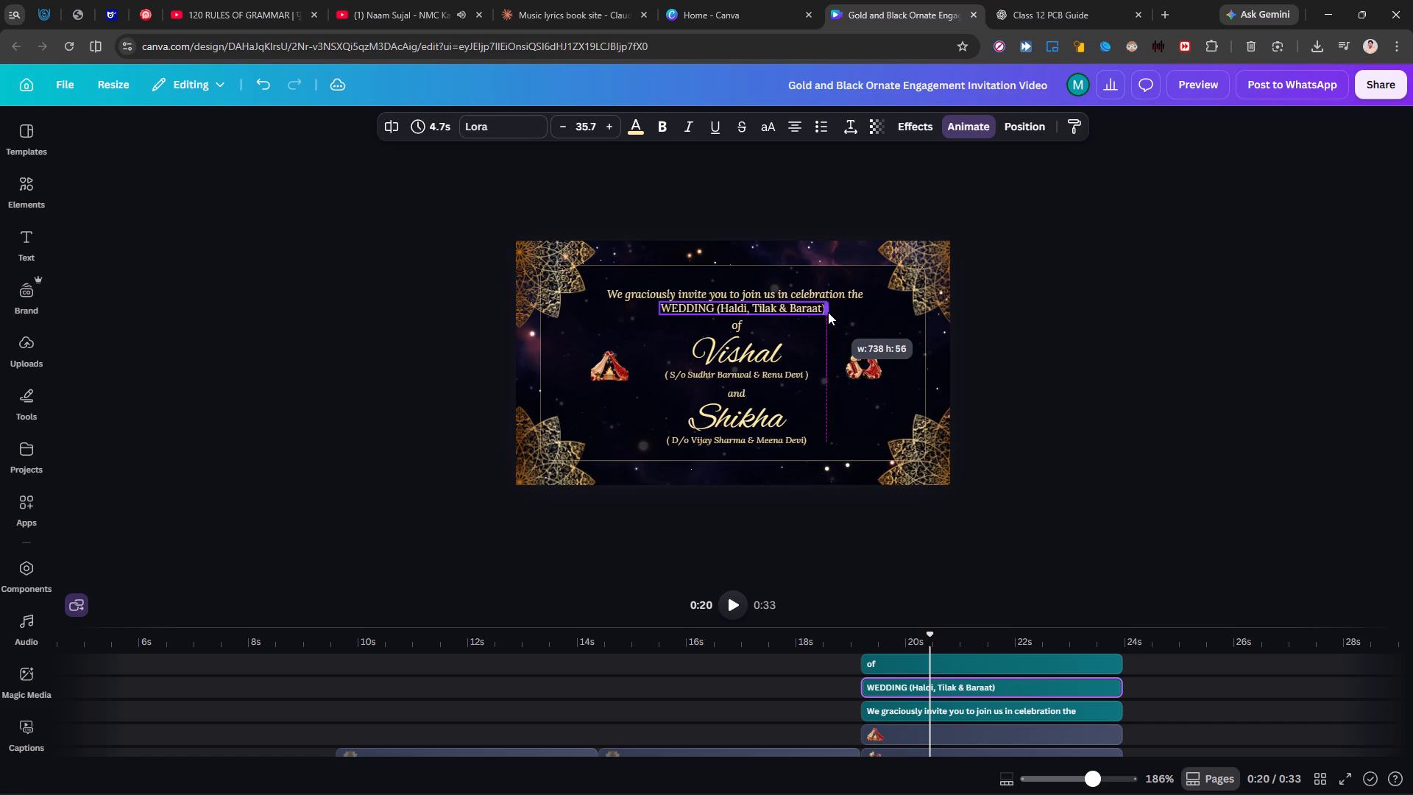
{"action": "left_click_drag", "start_coordinate": [828, 312], "coordinate": [828, 311]}
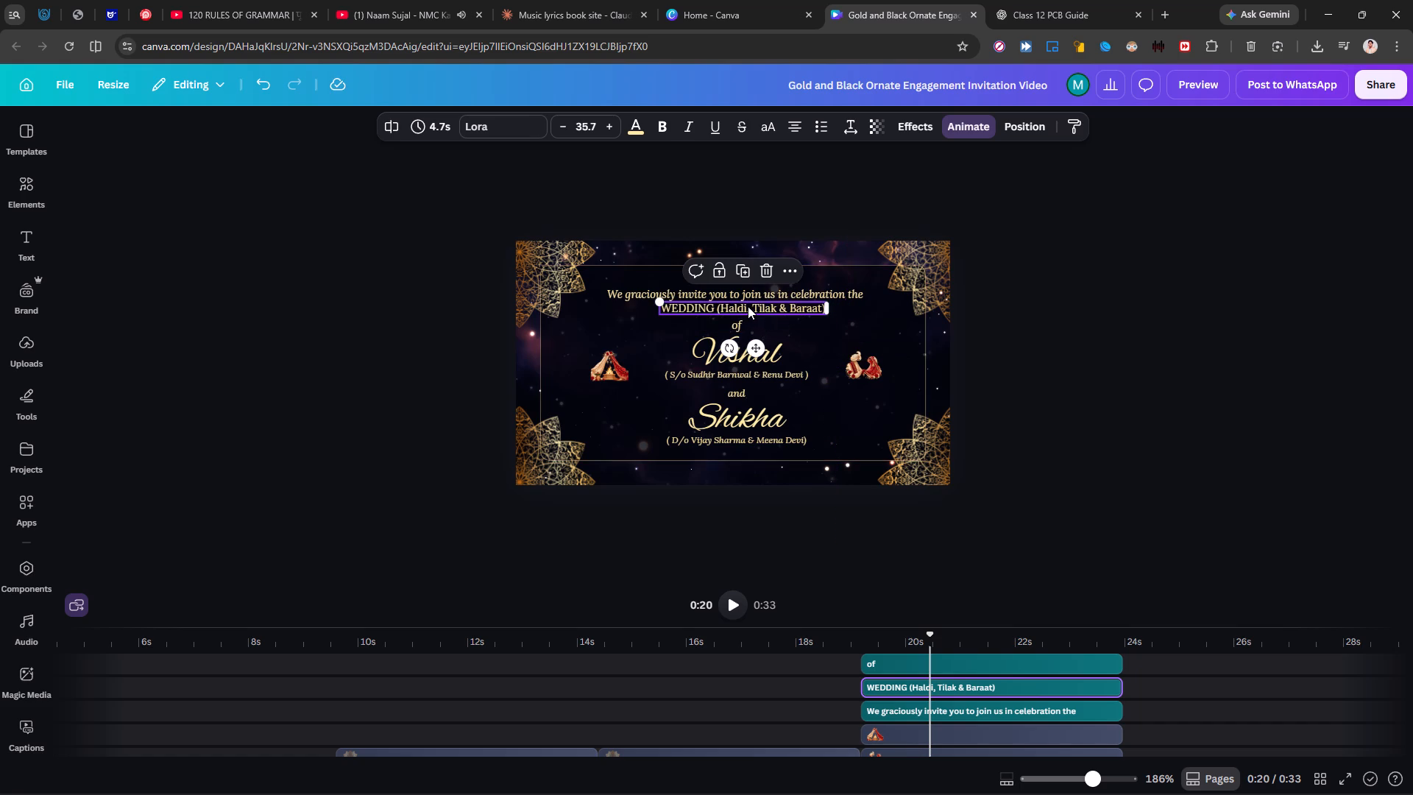
{"action": "left_click", "coordinate": [748, 306]}
{"action": "left_click", "coordinate": [447, 342]}
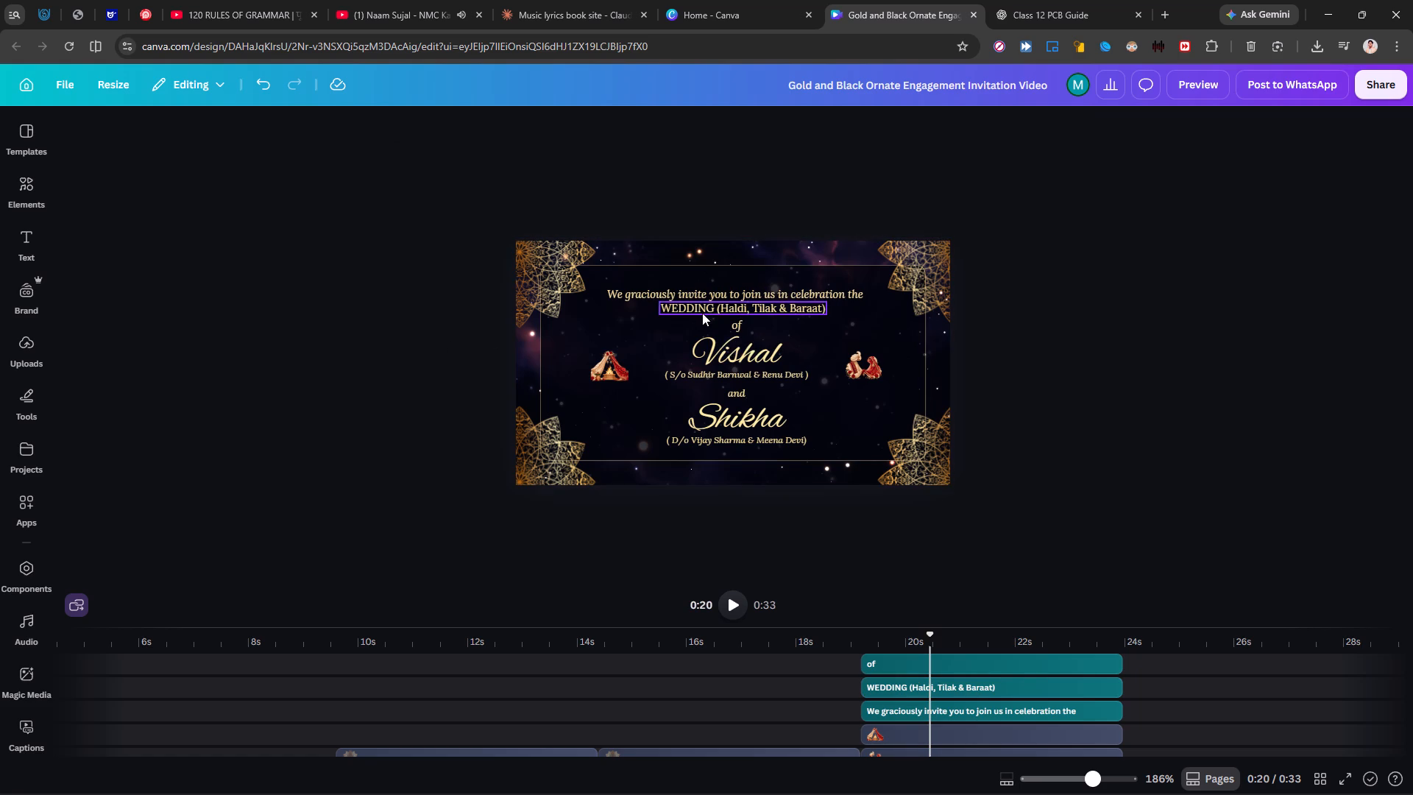
Nudge the Wedding heading horizontally until it is centred between the invitation line and the word "of".
{"action": "left_click", "coordinate": [715, 310]}
{"action": "key", "text": "Right"}
{"action": "key", "text": "Right"}
{"action": "key", "text": "Right"}
{"action": "key", "text": "Right"}
{"action": "key", "text": "Right"}
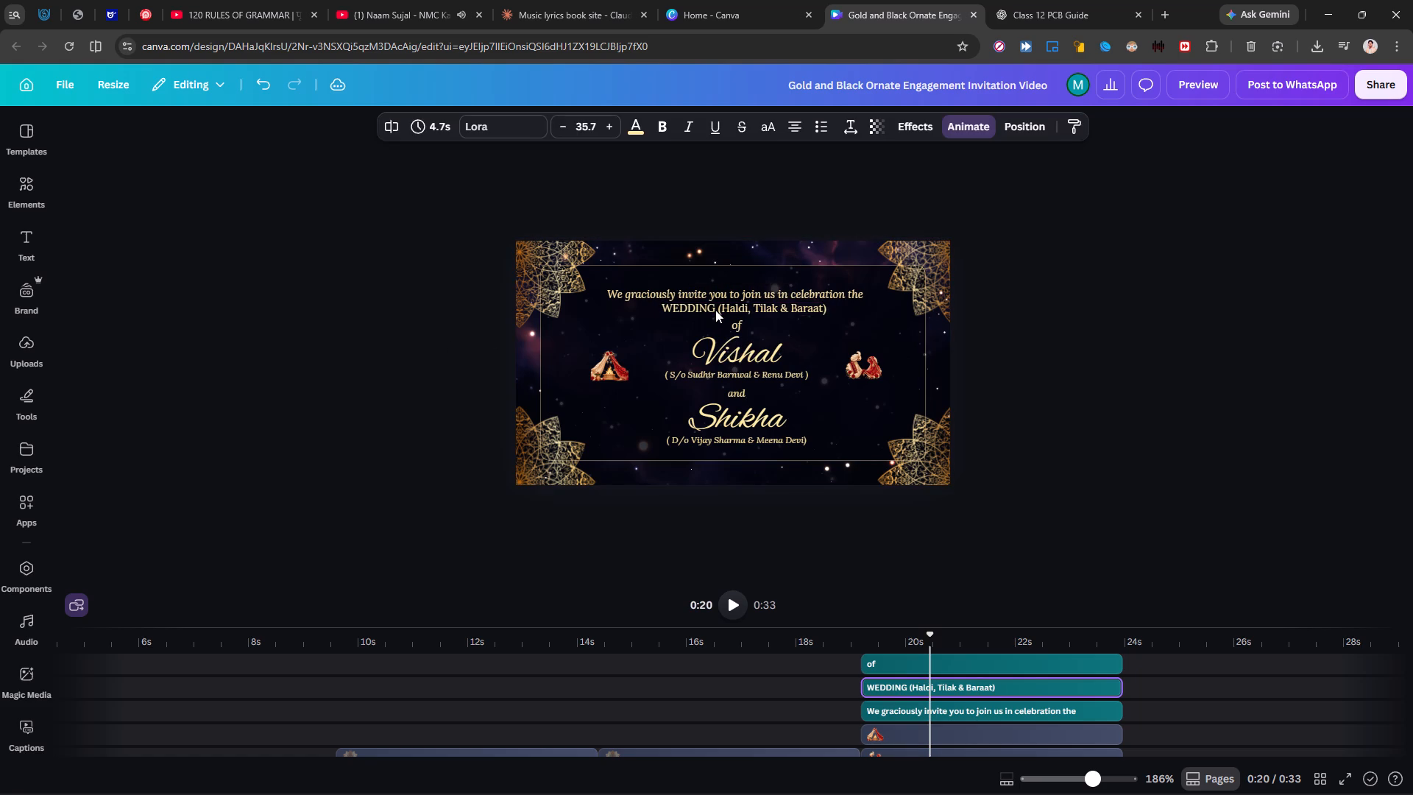
{"action": "key", "text": "Right"}
{"action": "key", "text": "Right"}
{"action": "key", "text": "Right"}
{"action": "key", "text": "Right"}
{"action": "key", "text": "Right"}
{"action": "key", "text": "Right"}
{"action": "key", "text": "Right"}
{"action": "key", "text": "Left"}
{"action": "key", "text": "Left"}
{"action": "key", "text": "Left"}
{"action": "key", "text": "Left"}
{"action": "key", "text": "Left"}
{"action": "key", "text": "Left"}
{"action": "key", "text": "Left"}
{"action": "key", "text": "Left"}
{"action": "key", "text": "Left"}
{"action": "key", "text": "Left"}
{"action": "key", "text": "Left"}
{"action": "key", "text": "Left"}
{"action": "key", "text": "Left"}
{"action": "key", "text": "Left"}
{"action": "key", "text": "Left"}
{"action": "key", "text": "Left"}
{"action": "key", "text": "Left"}
{"action": "key", "text": "Left"}
{"action": "key", "text": "Left"}
{"action": "key", "text": "Left"}
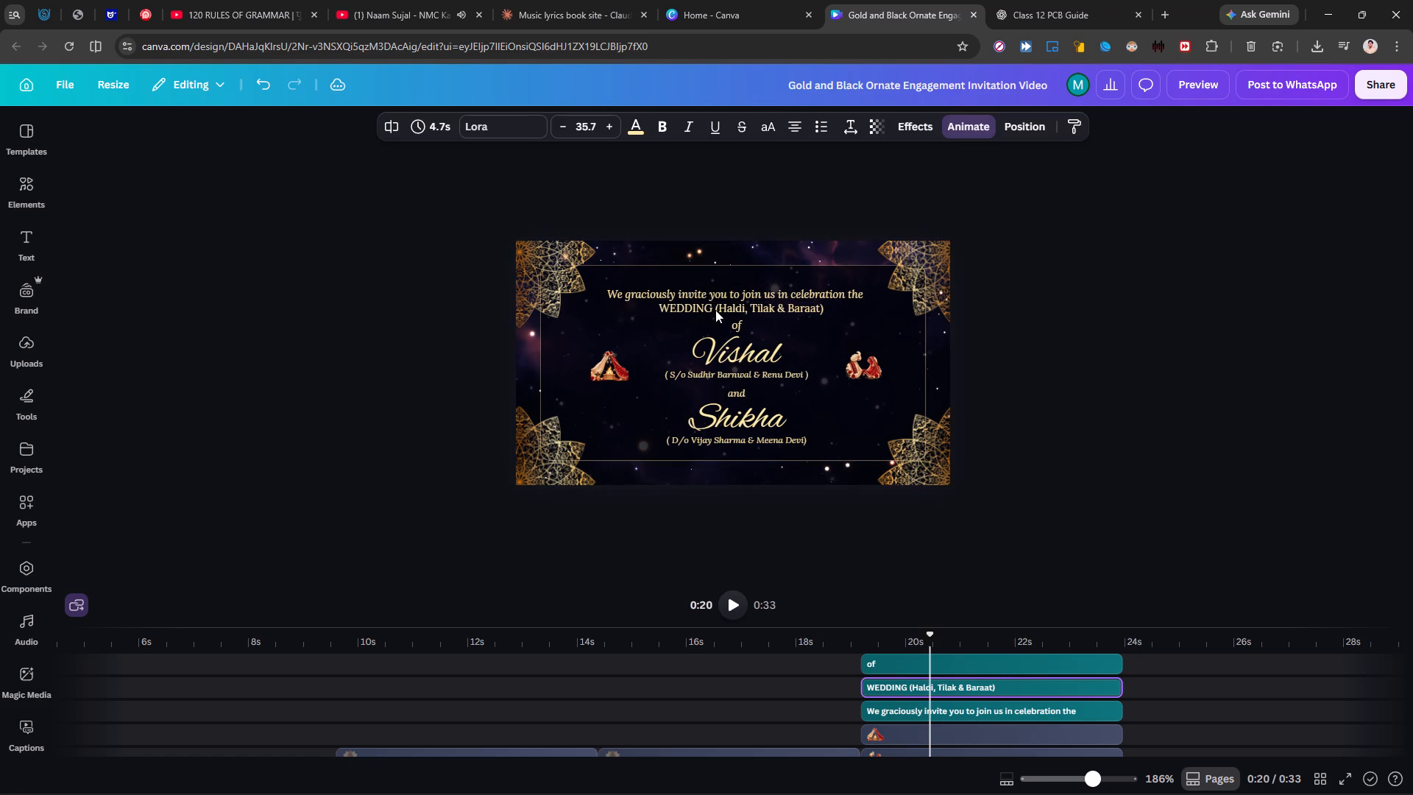
{"action": "key", "text": "Left"}
{"action": "key", "text": "Left"}
{"action": "key", "text": "Left"}
{"action": "key", "text": "Left"}
{"action": "key", "text": "Left"}
{"action": "key", "text": "Left"}
{"action": "key", "text": "Left"}
{"action": "key", "text": "Left"}
{"action": "key", "text": "Left"}
{"action": "key", "text": "Left"}
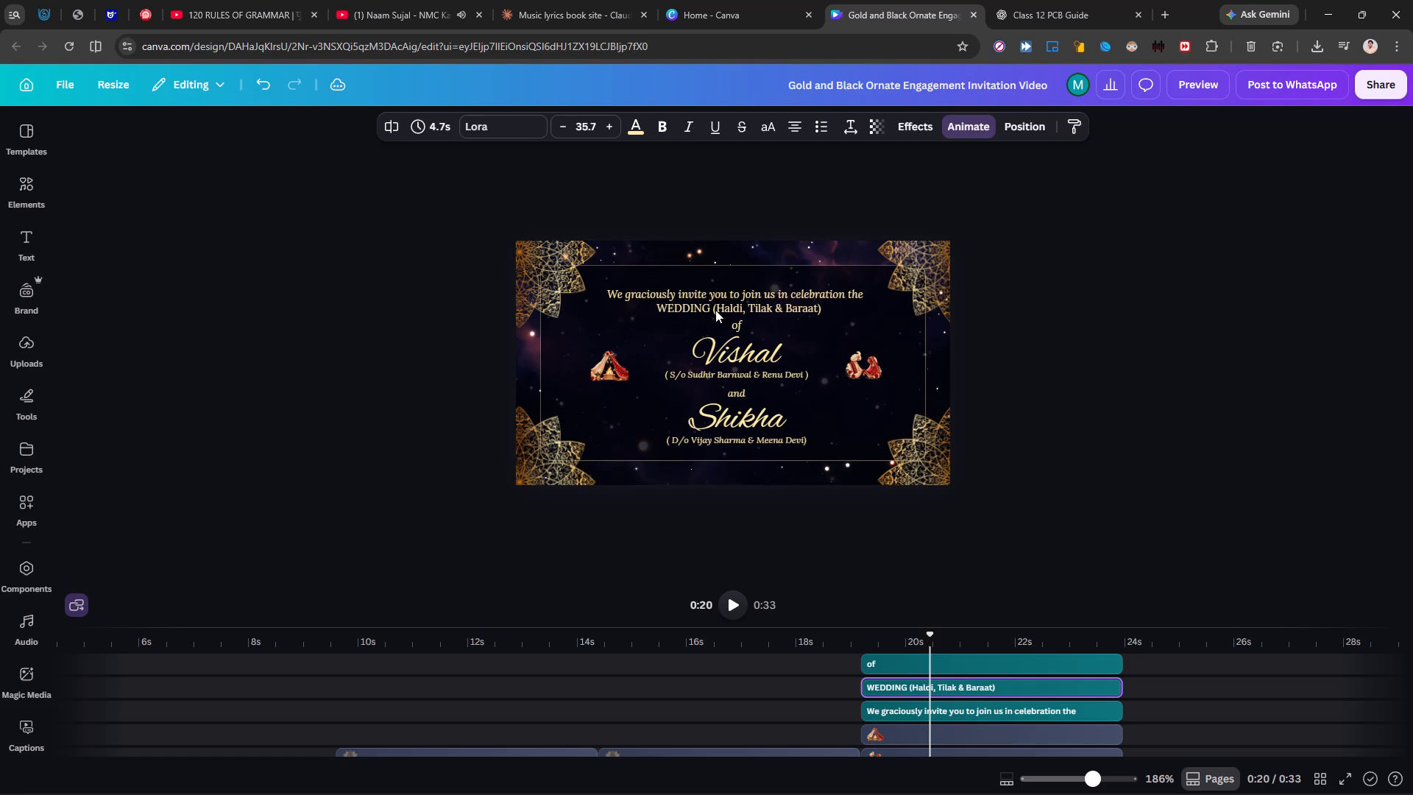
{"action": "key", "text": "Left"}
{"action": "key", "text": "Left"}
{"action": "key", "text": "Left"}
{"action": "key", "text": "Left"}
{"action": "key", "text": "Left"}
{"action": "key", "text": "Left"}
{"action": "key", "text": "Left"}
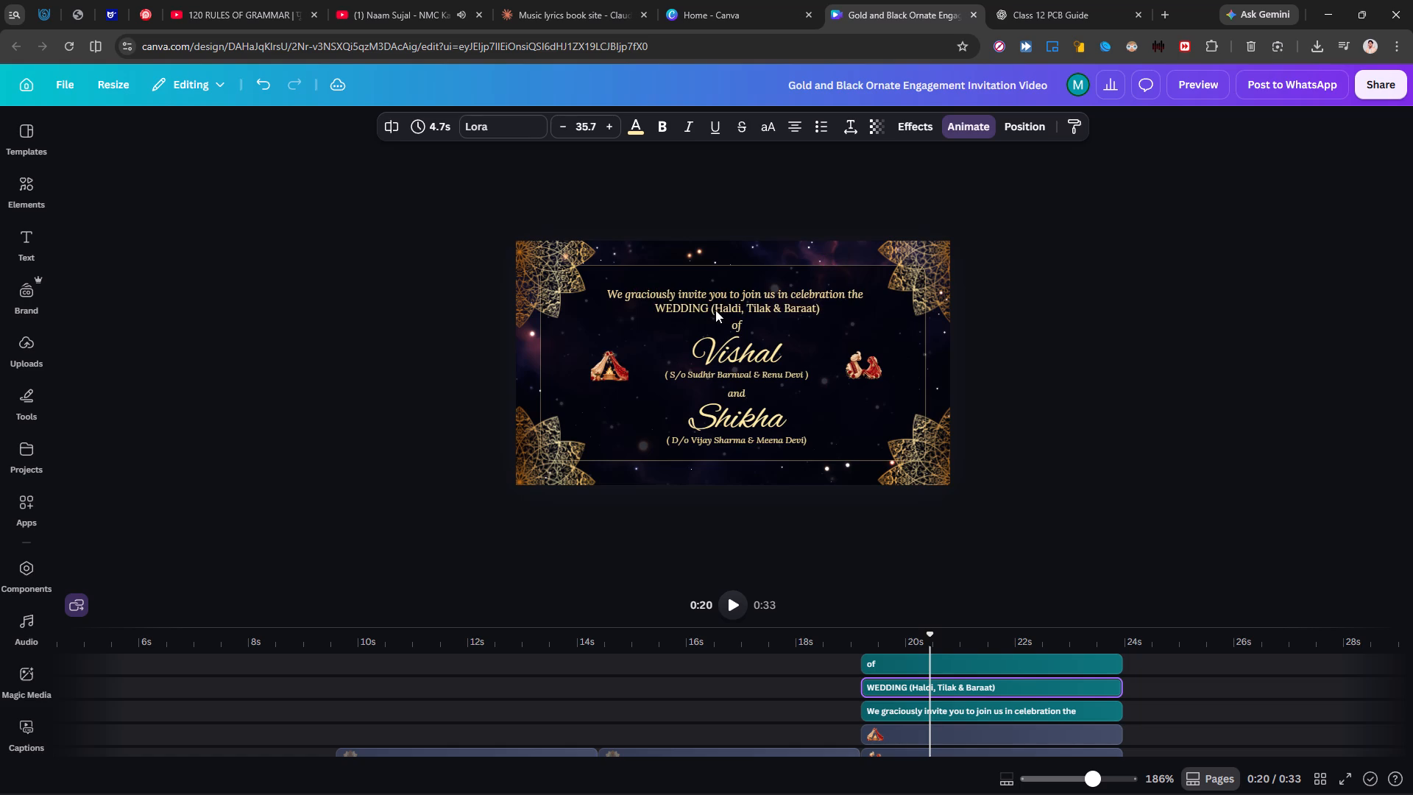
{"action": "key", "text": "Left"}
{"action": "key", "text": "Left"}
{"action": "key", "text": "Right"}
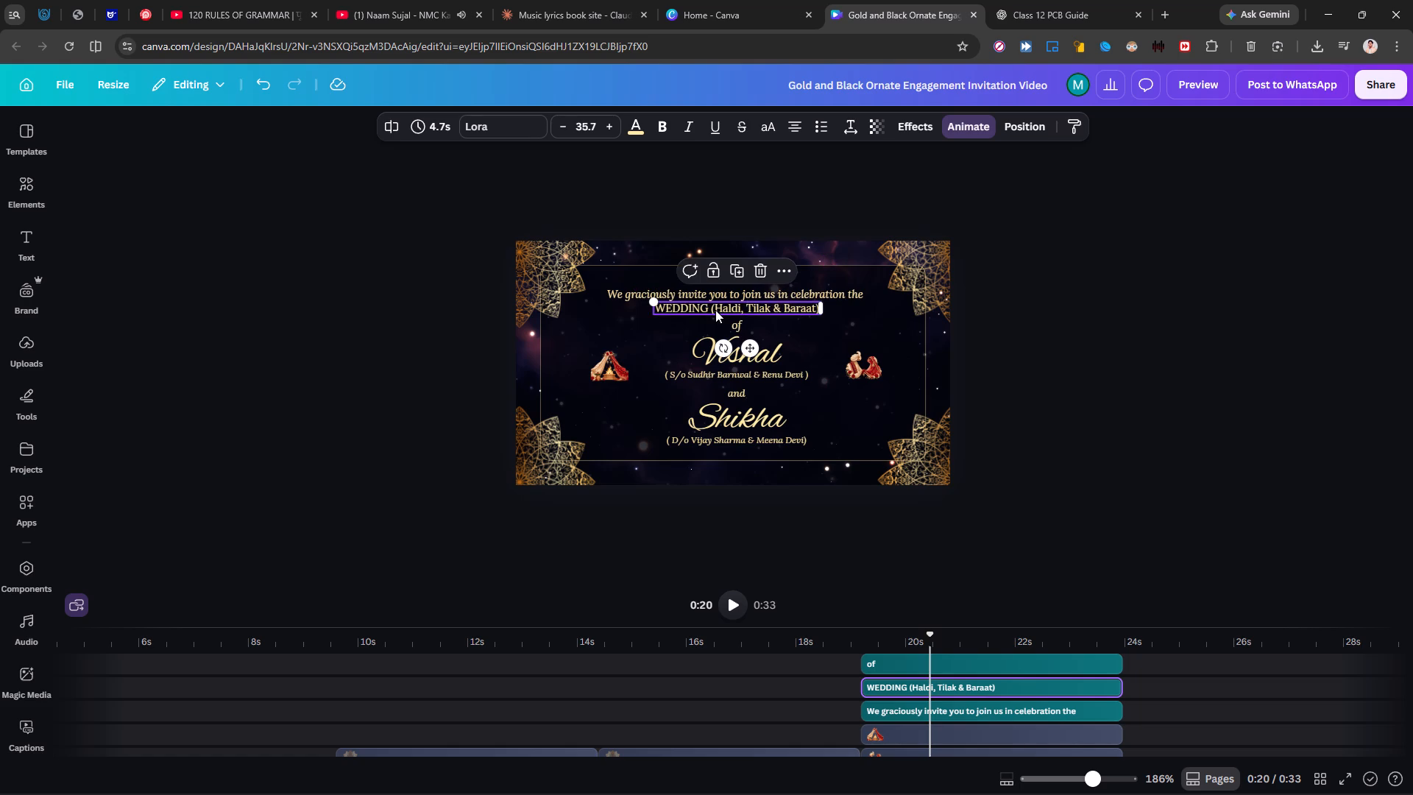
Make only the word WEDDING bold in the heading.
{"action": "double_click", "coordinate": [694, 305]}
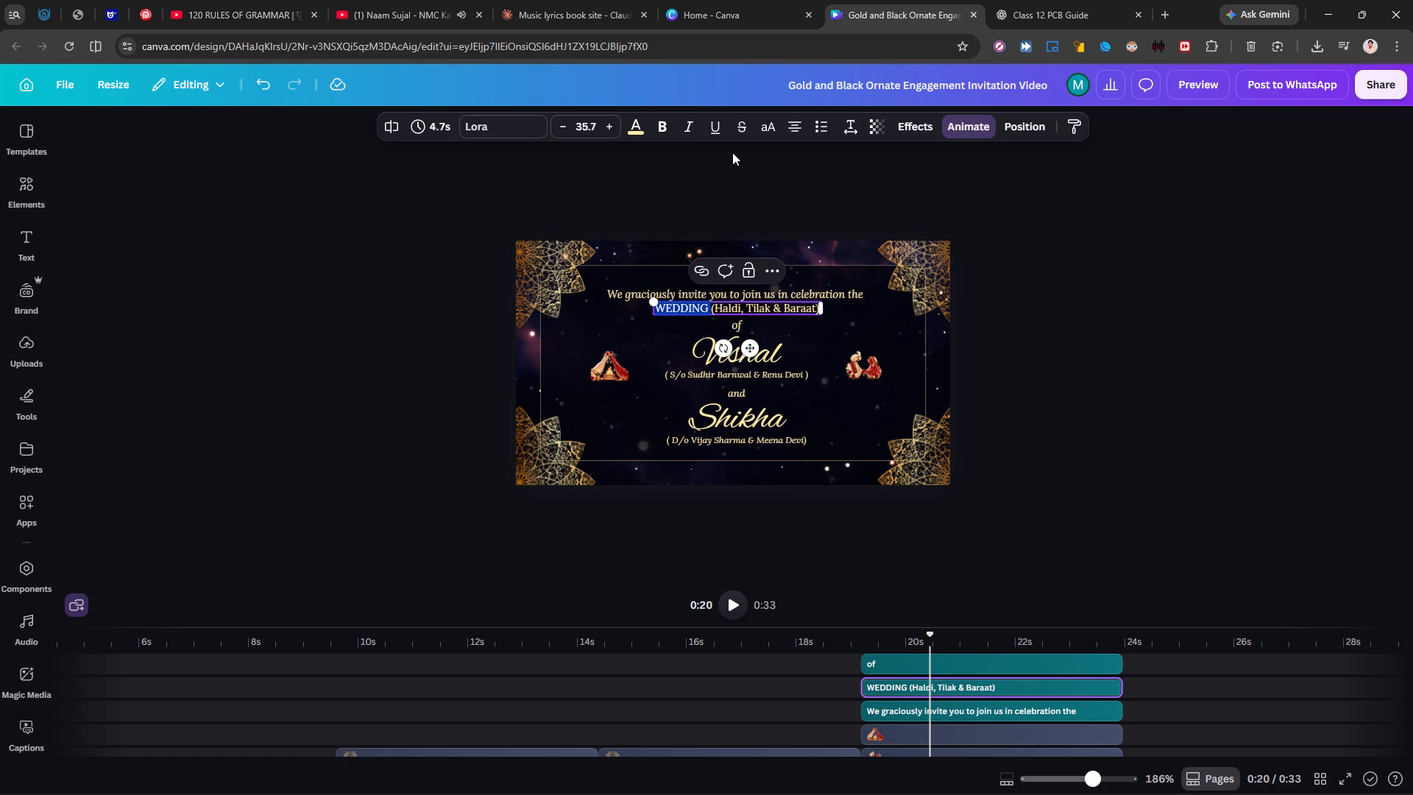
{"action": "left_click", "coordinate": [648, 122]}
{"action": "left_click", "coordinate": [659, 124]}
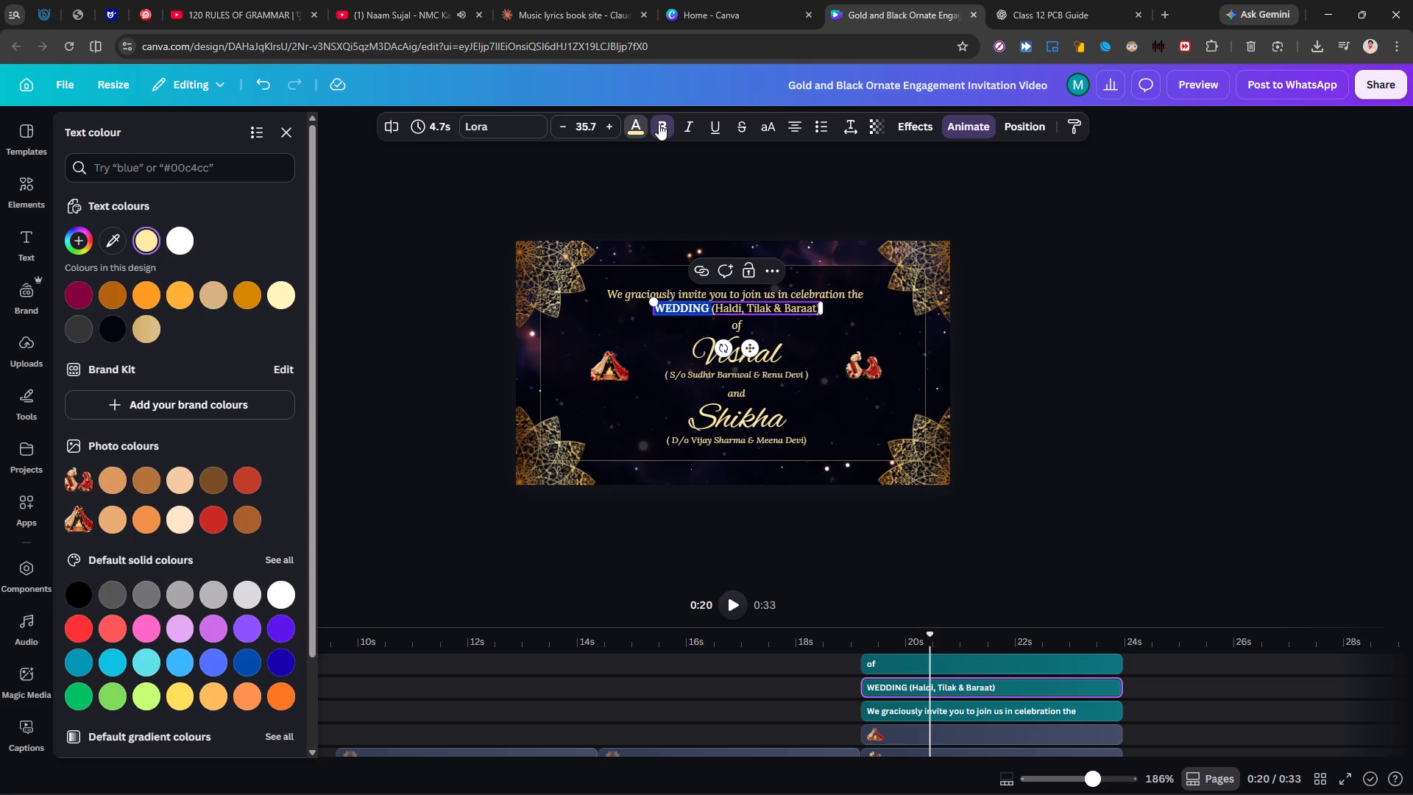
{"action": "left_click", "coordinate": [435, 333]}
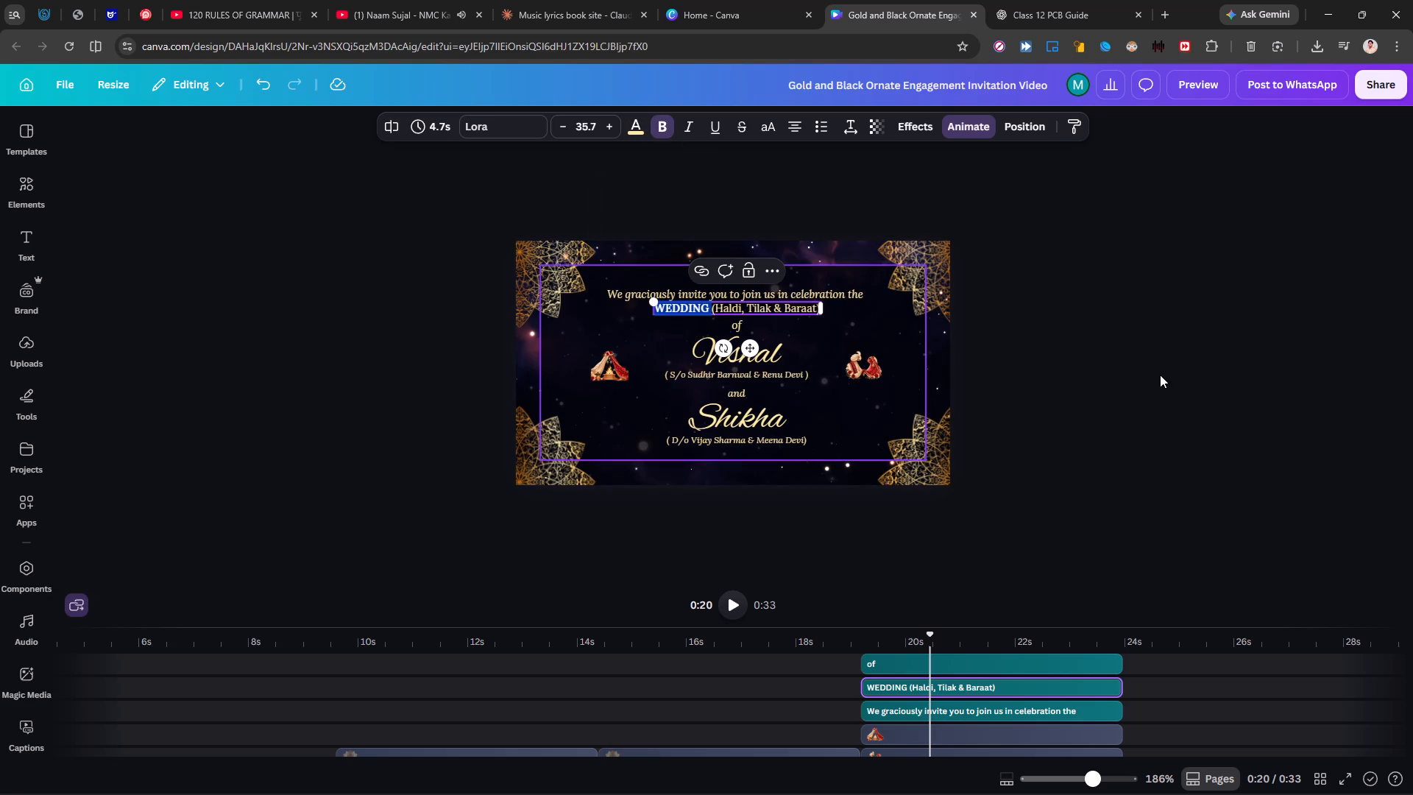
Deselect the Wedding heading and play the video from the Wedding scene through to the end.
{"action": "left_click", "coordinate": [1160, 375]}
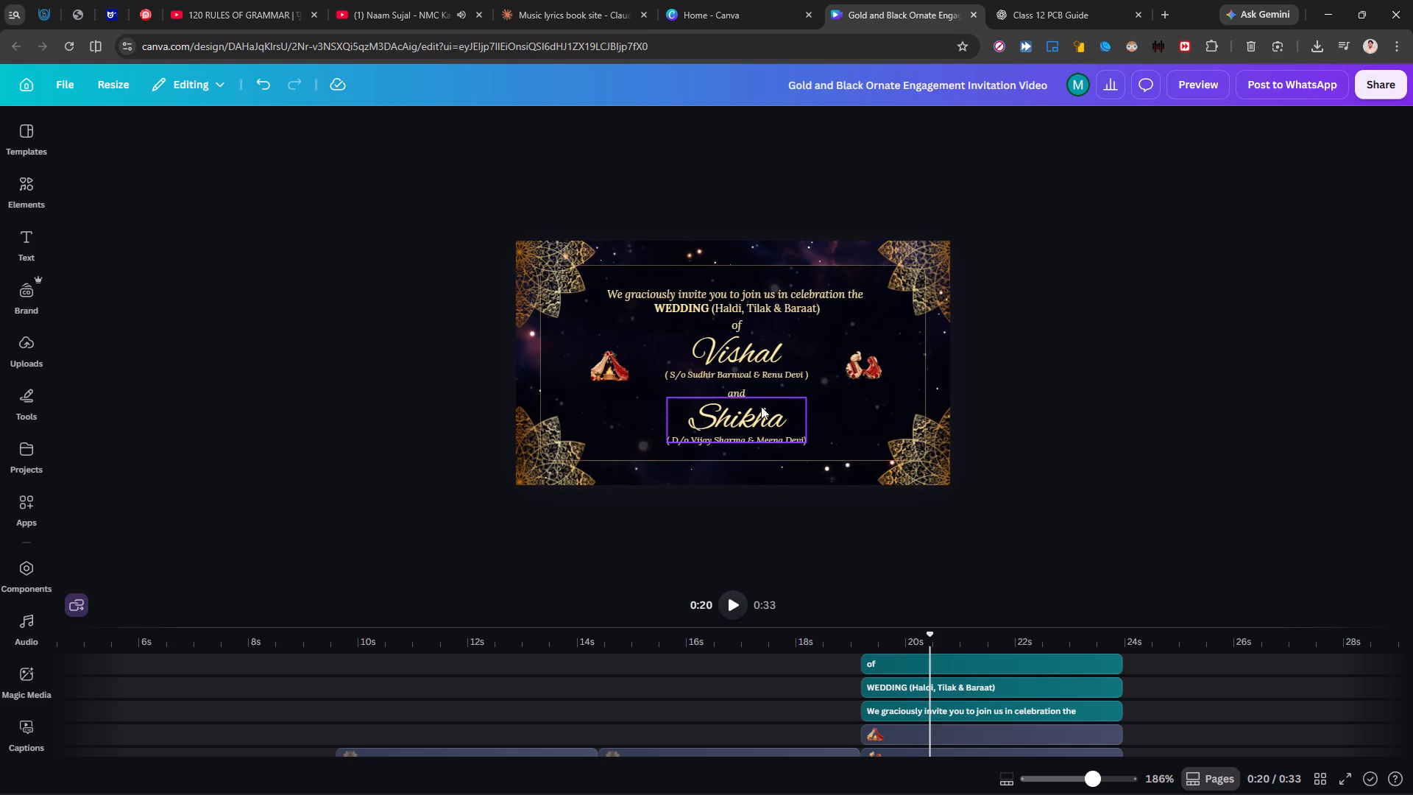
{"action": "key", "text": "space"}
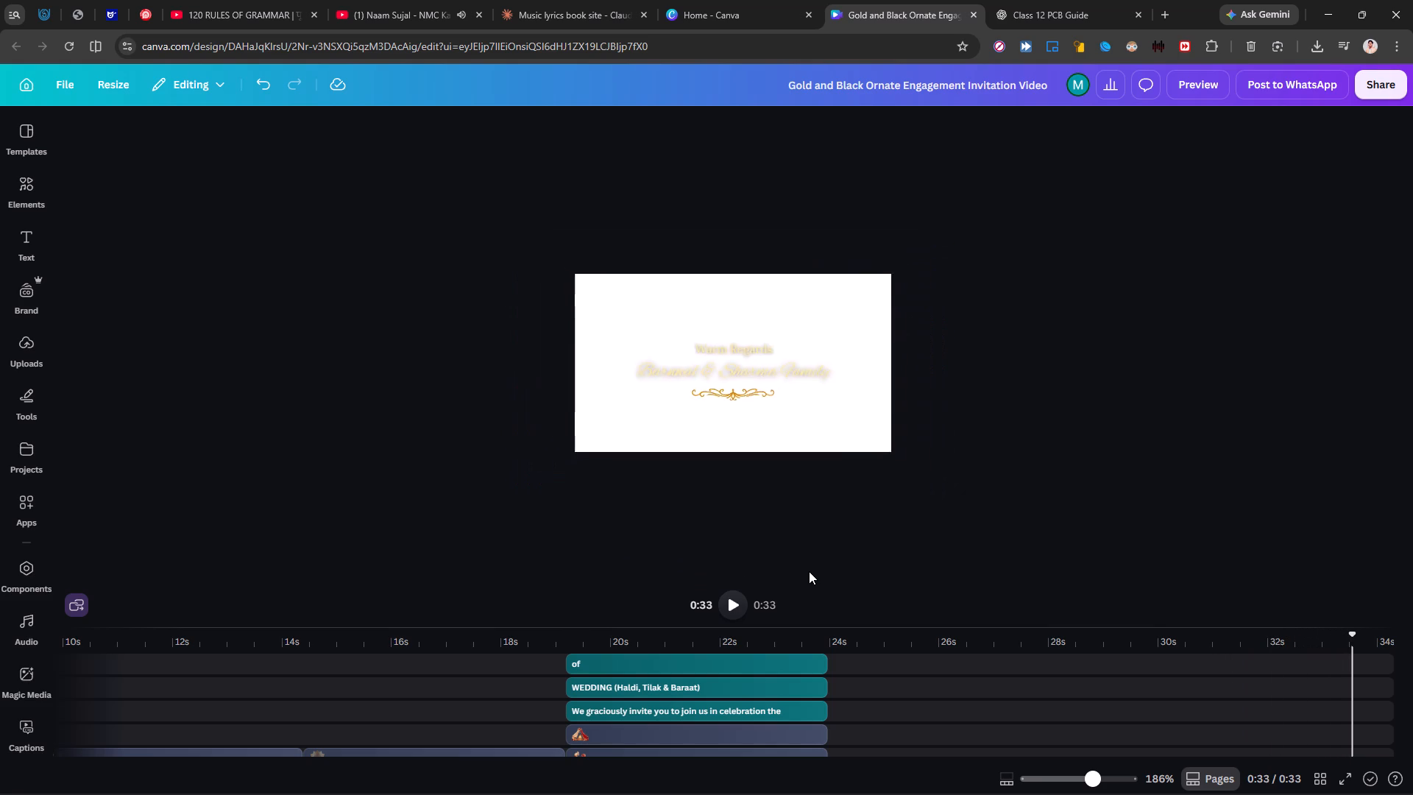
Extend the background music track to the end of the final scene, at about 33.5 s.
{"action": "scroll", "coordinate": [809, 571], "scroll_direction": "down", "scroll_amount": 7}
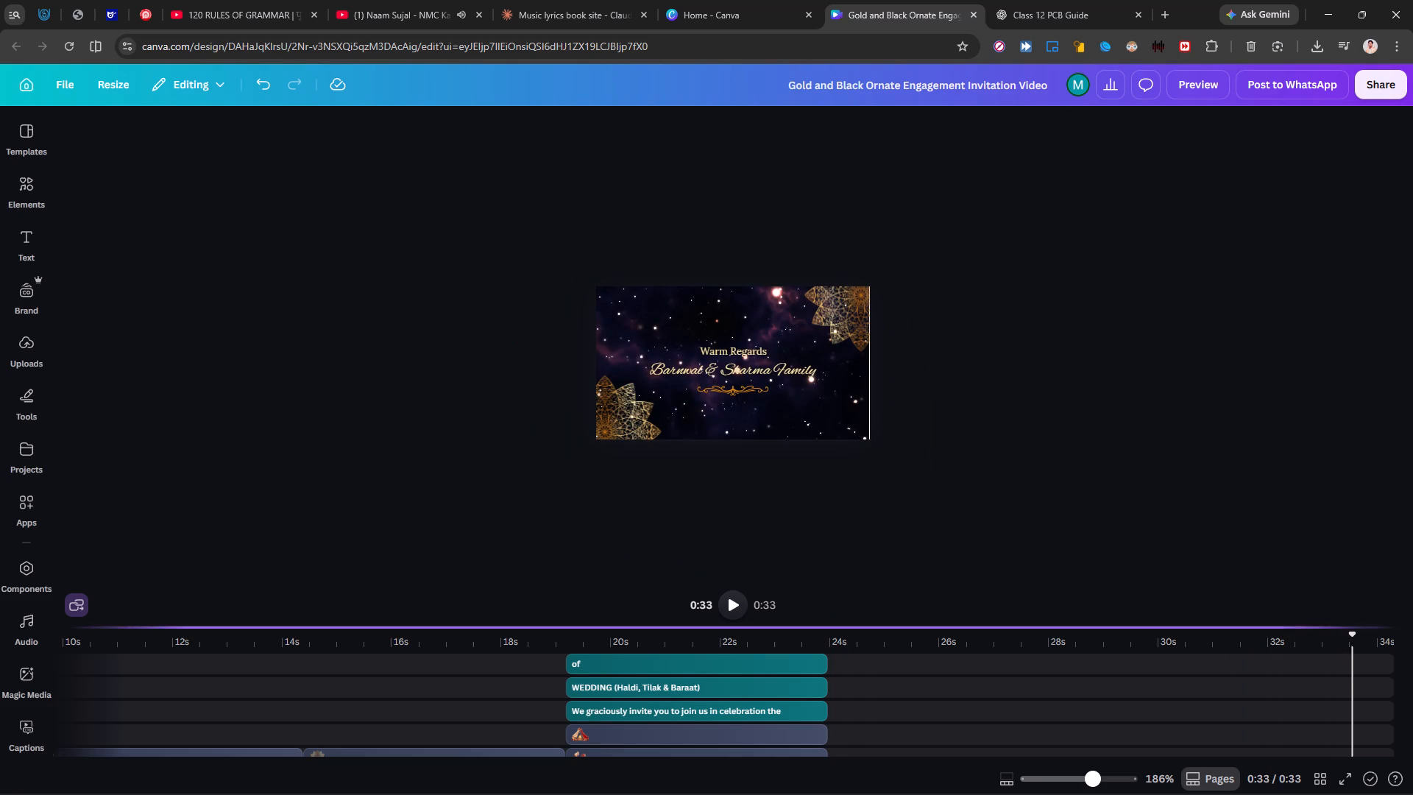
{"action": "left_click_drag", "start_coordinate": [801, 630], "coordinate": [789, 278]}
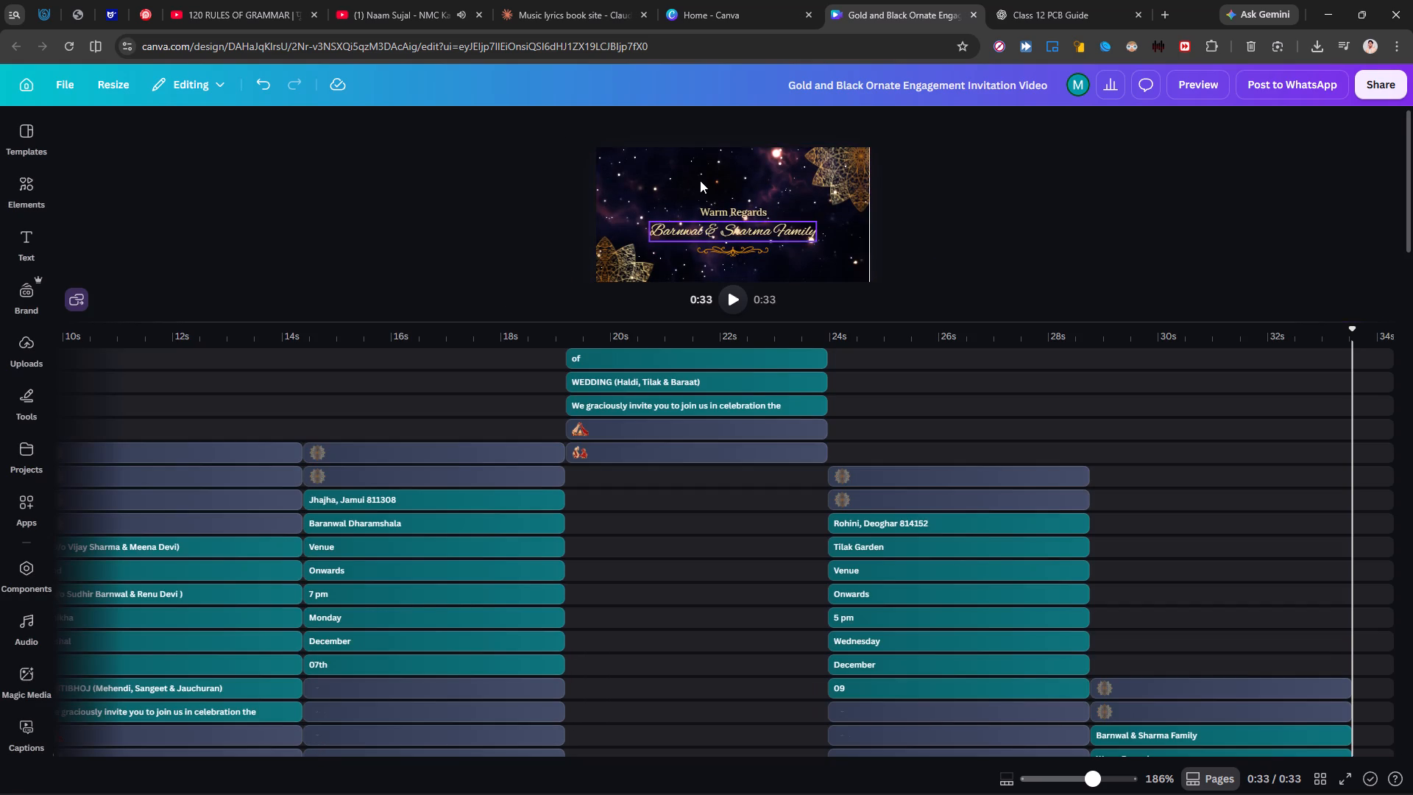
{"action": "scroll", "coordinate": [701, 573], "scroll_direction": "down", "scroll_amount": 5}
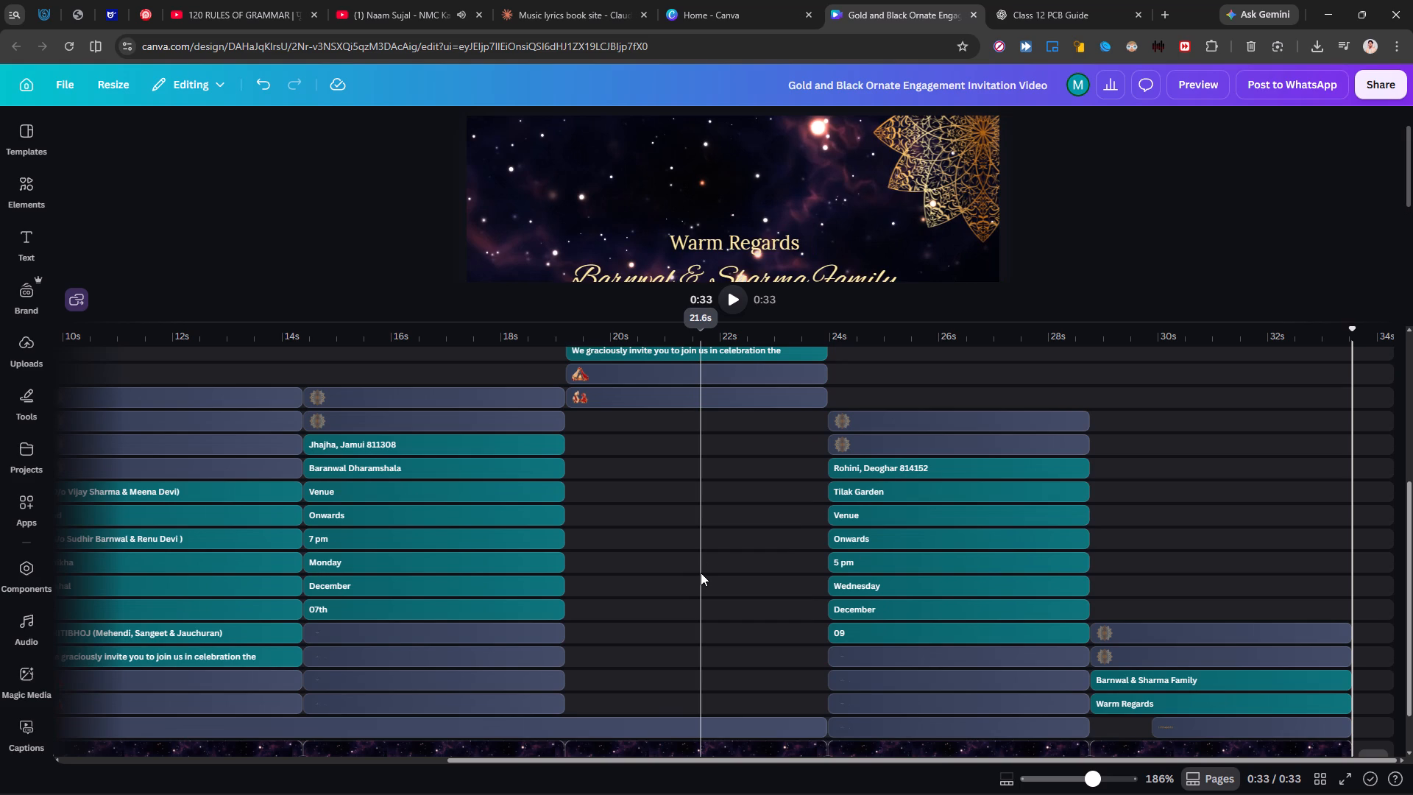
{"action": "scroll", "coordinate": [701, 573], "scroll_direction": "down", "scroll_amount": 2}
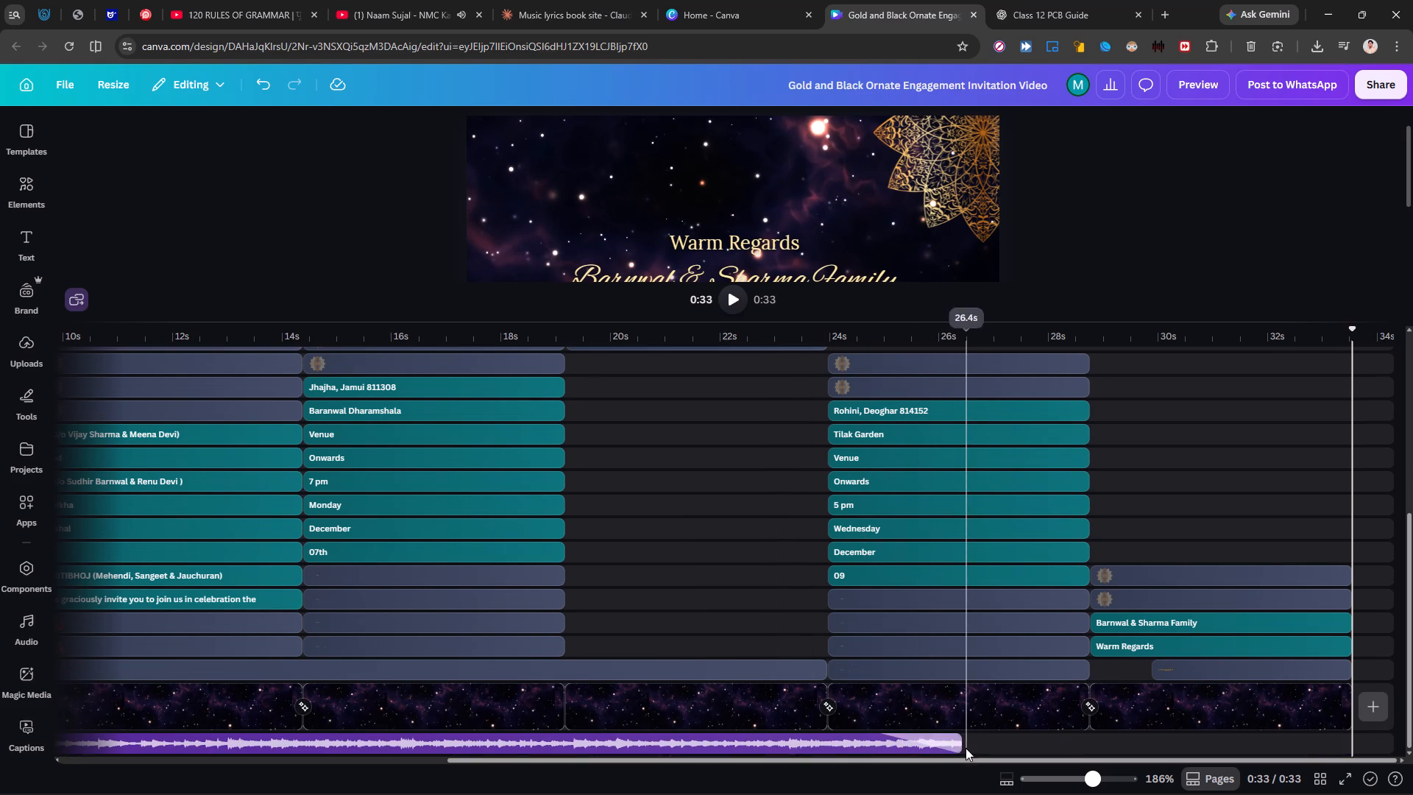
{"action": "left_click_drag", "start_coordinate": [957, 743], "coordinate": [1364, 737]}
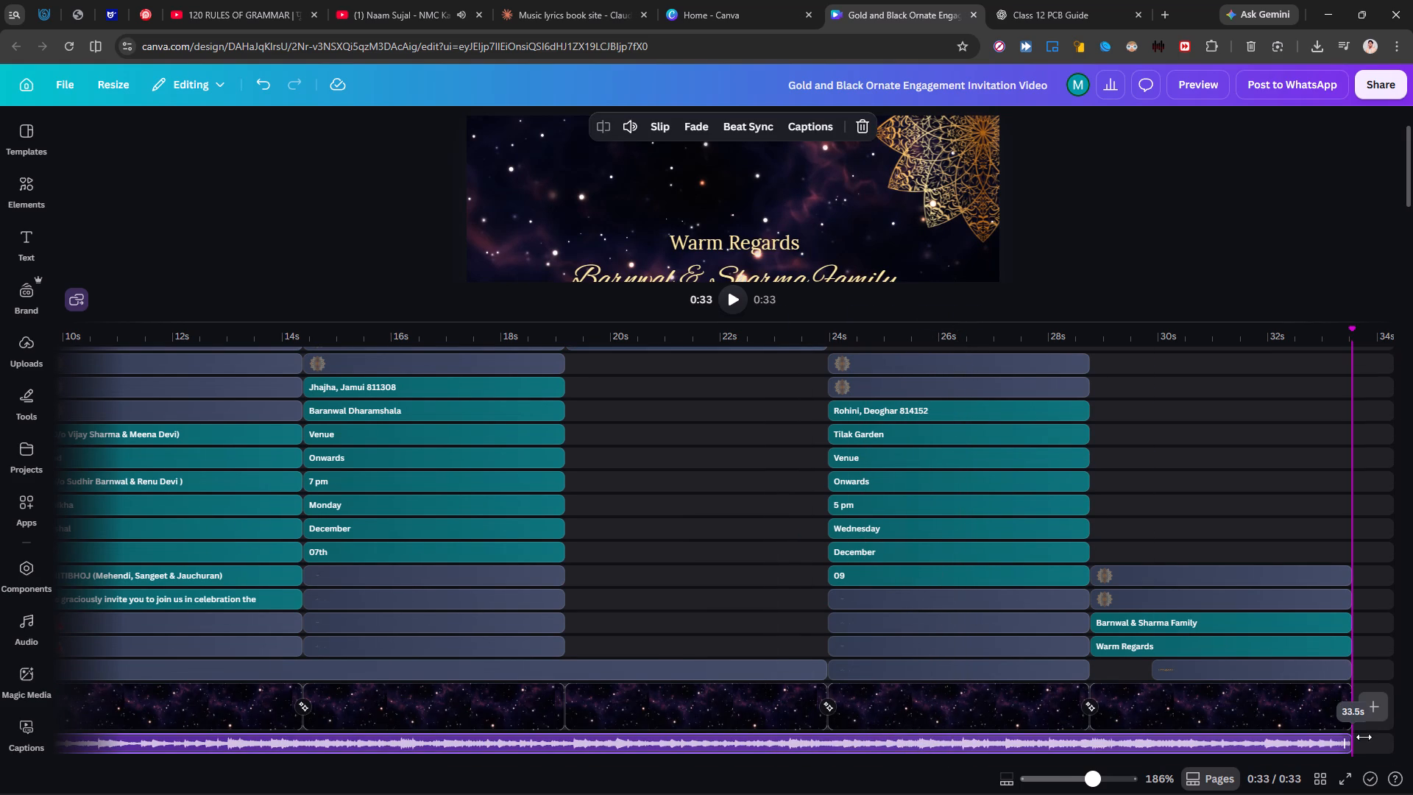
{"action": "left_click_drag", "start_coordinate": [1364, 737], "coordinate": [1362, 737]}
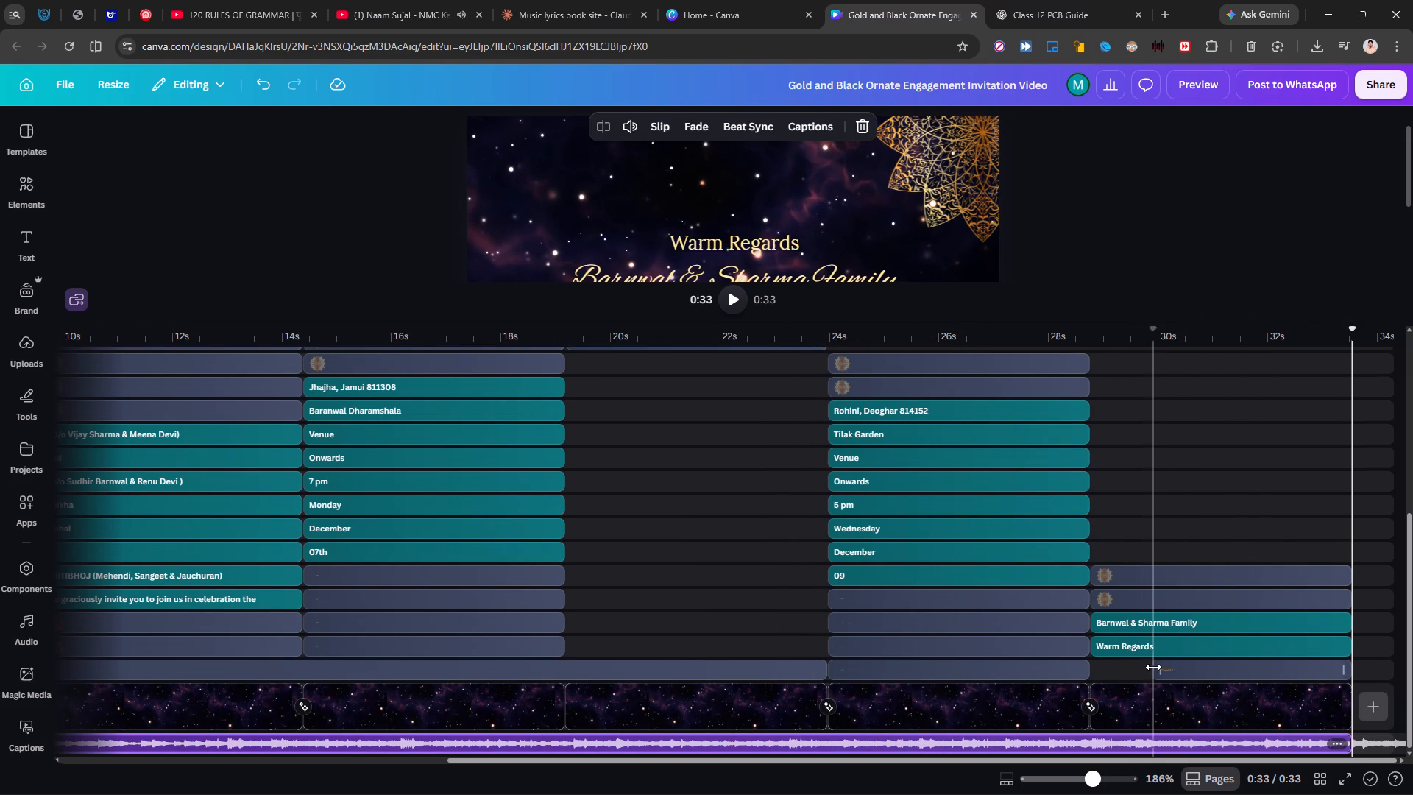
Lengthen the ornamental divider's timing in the Warm Regards scene to 4.3 s by making it start earlier.
{"action": "left_click_drag", "start_coordinate": [1153, 667], "coordinate": [1113, 671]}
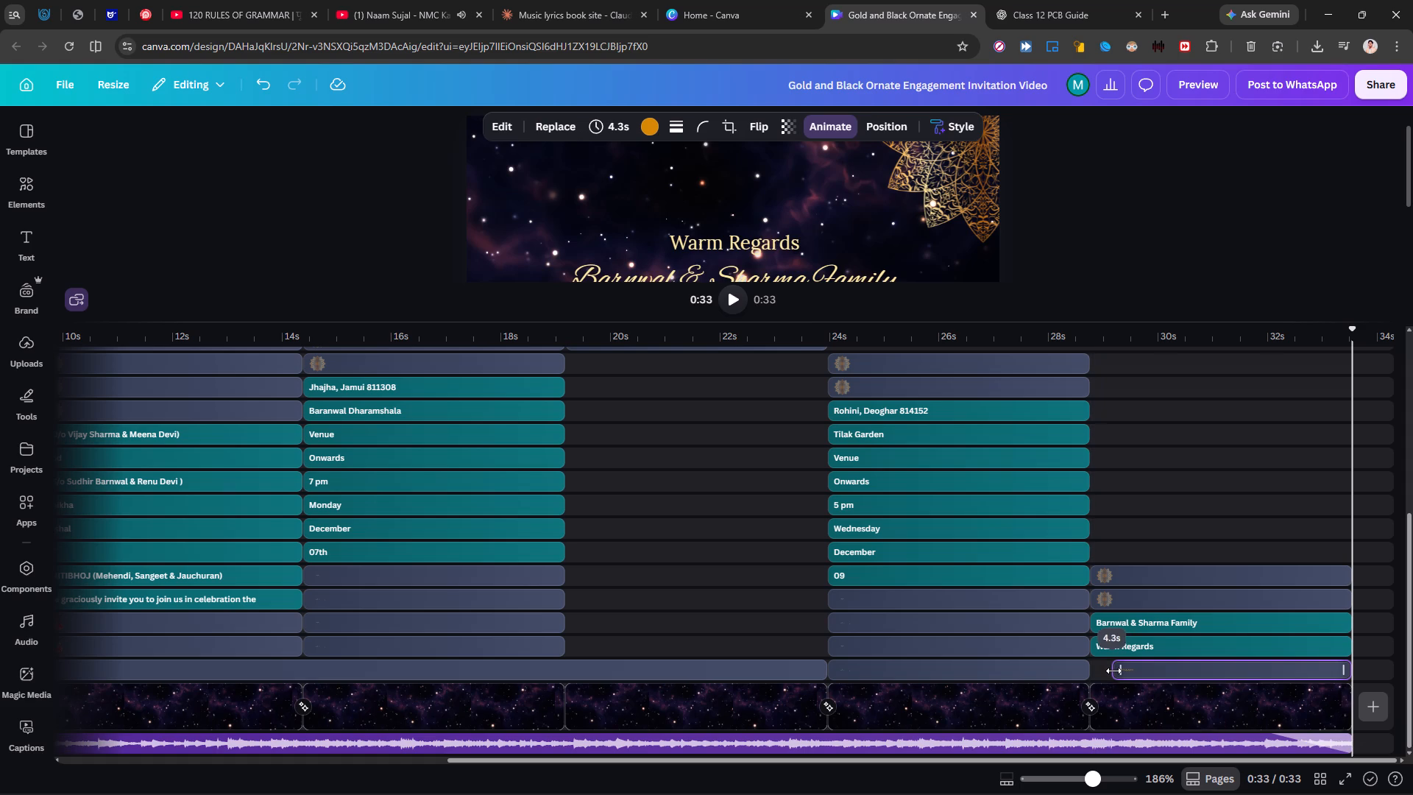
Enlarge the canvas area above the timeline and play the video back to its end.
{"action": "scroll", "coordinate": [787, 459], "scroll_direction": "up", "scroll_amount": 13}
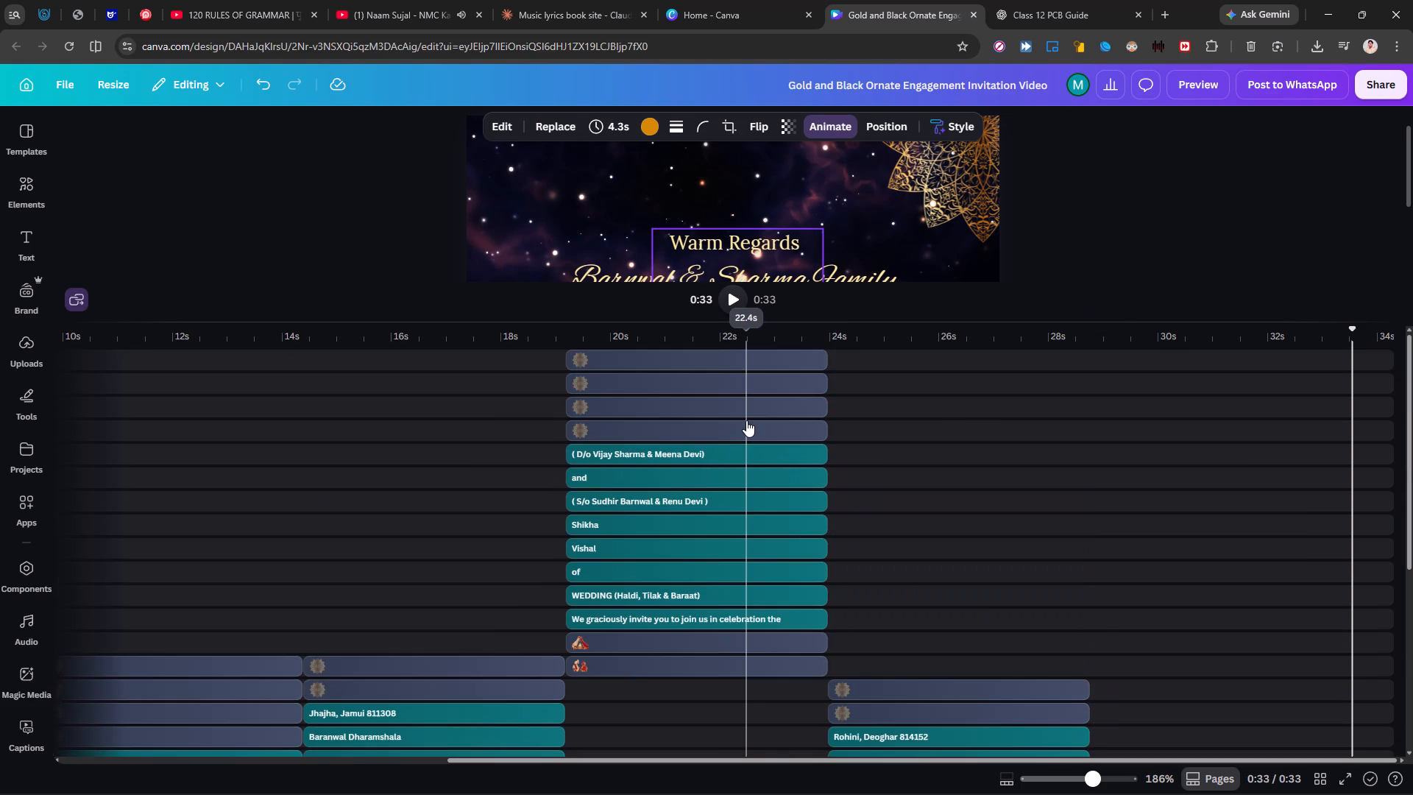
{"action": "scroll", "coordinate": [746, 420], "scroll_direction": "up", "scroll_amount": 7}
{"action": "left_click", "coordinate": [734, 295]}
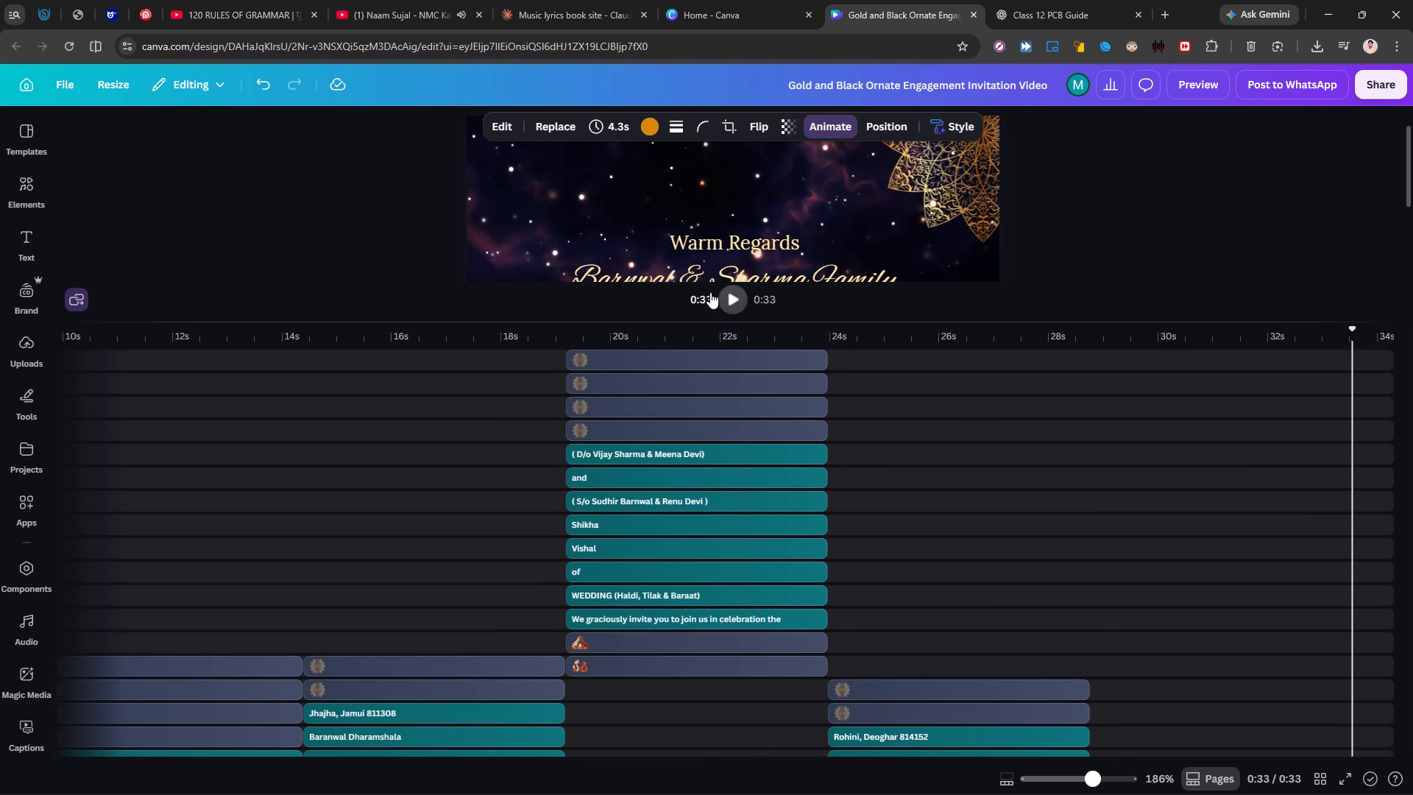
{"action": "left_click_drag", "start_coordinate": [690, 323], "coordinate": [689, 506]}
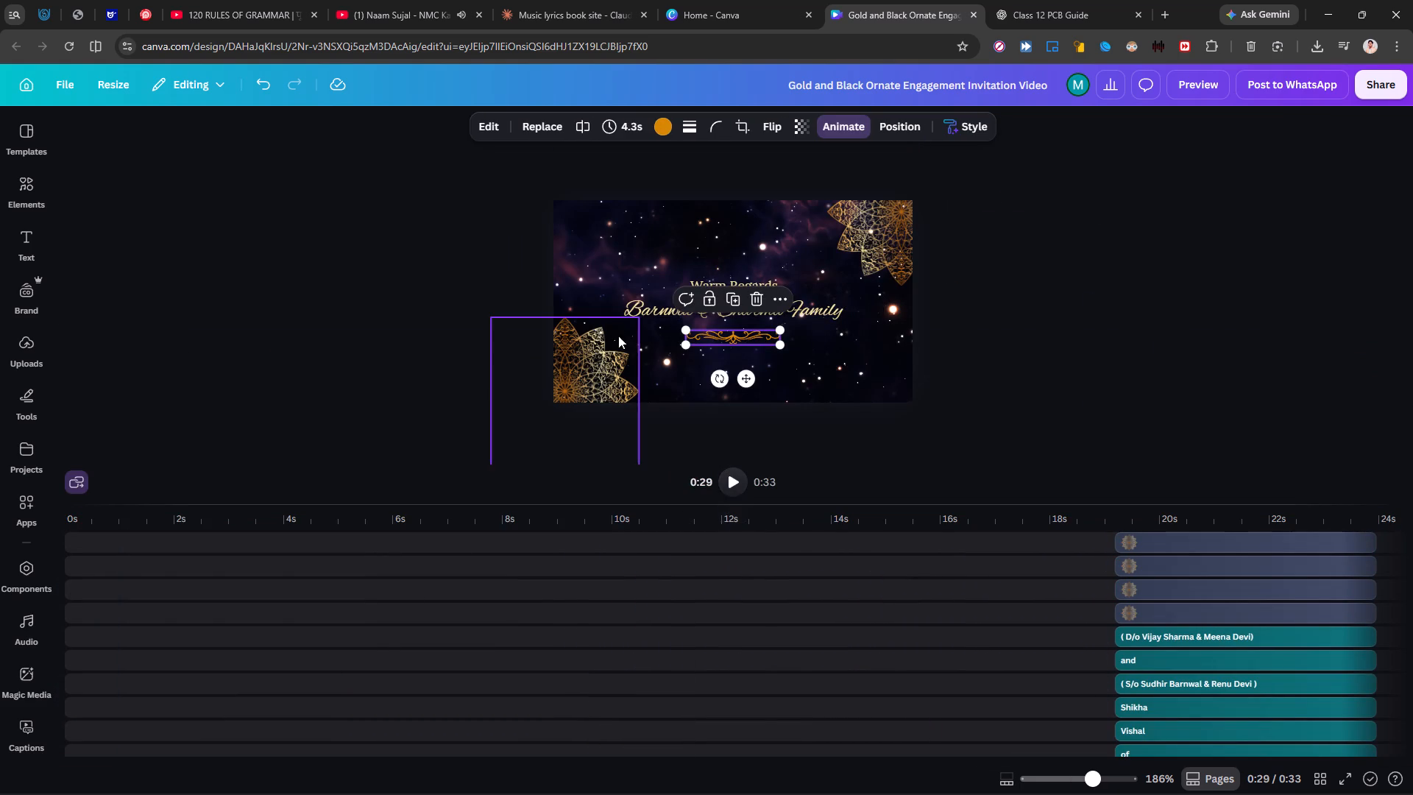
{"action": "left_click", "coordinate": [764, 587]}
{"action": "left_click", "coordinate": [730, 475]}
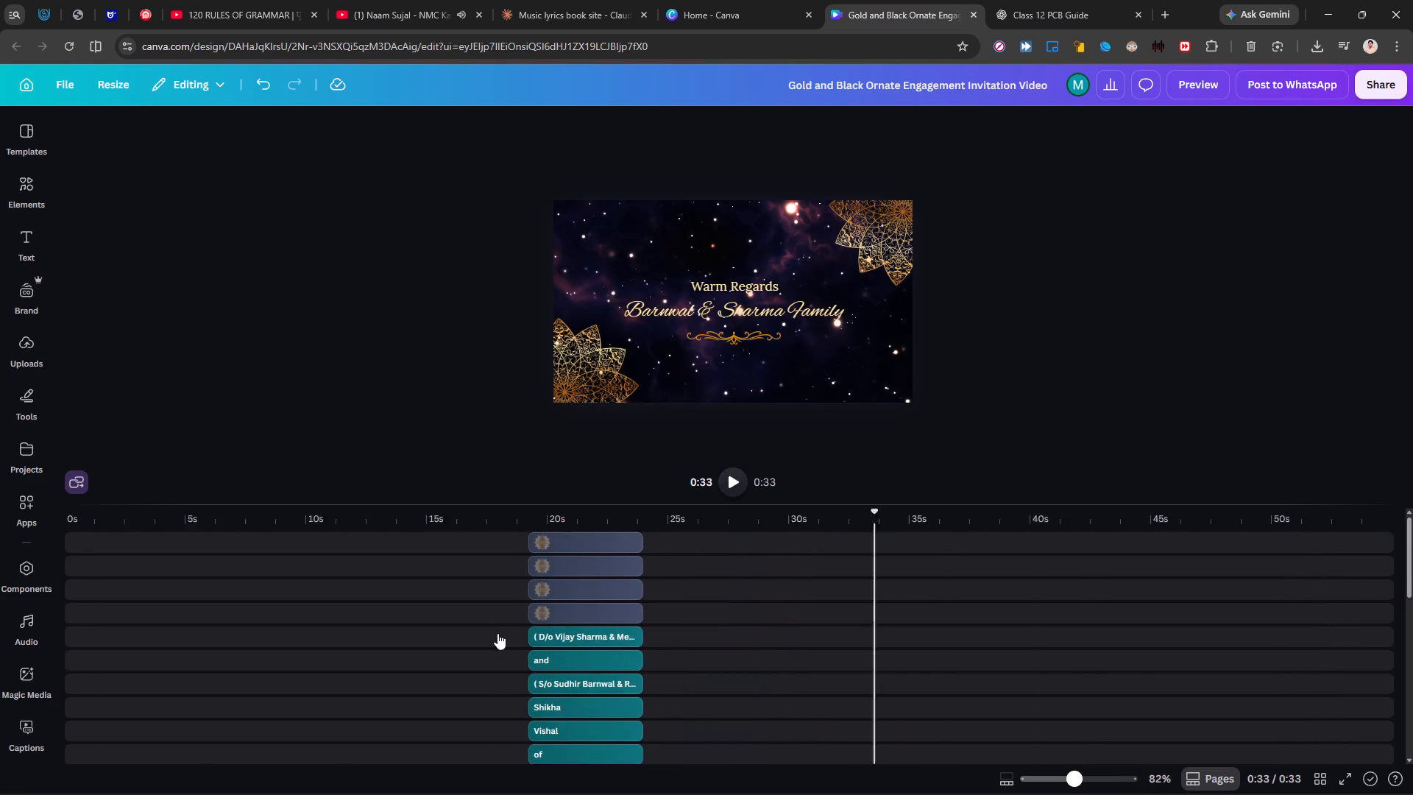
Look over the timeline tracks and watch the complete invitation video in the full-size preview, closing it at the end.
{"action": "scroll", "coordinate": [497, 633], "scroll_direction": "down", "scroll_amount": 5}
{"action": "scroll", "coordinate": [497, 633], "scroll_direction": "right", "scroll_amount": 8}
{"action": "scroll", "coordinate": [497, 633], "scroll_direction": "down", "scroll_amount": 3}
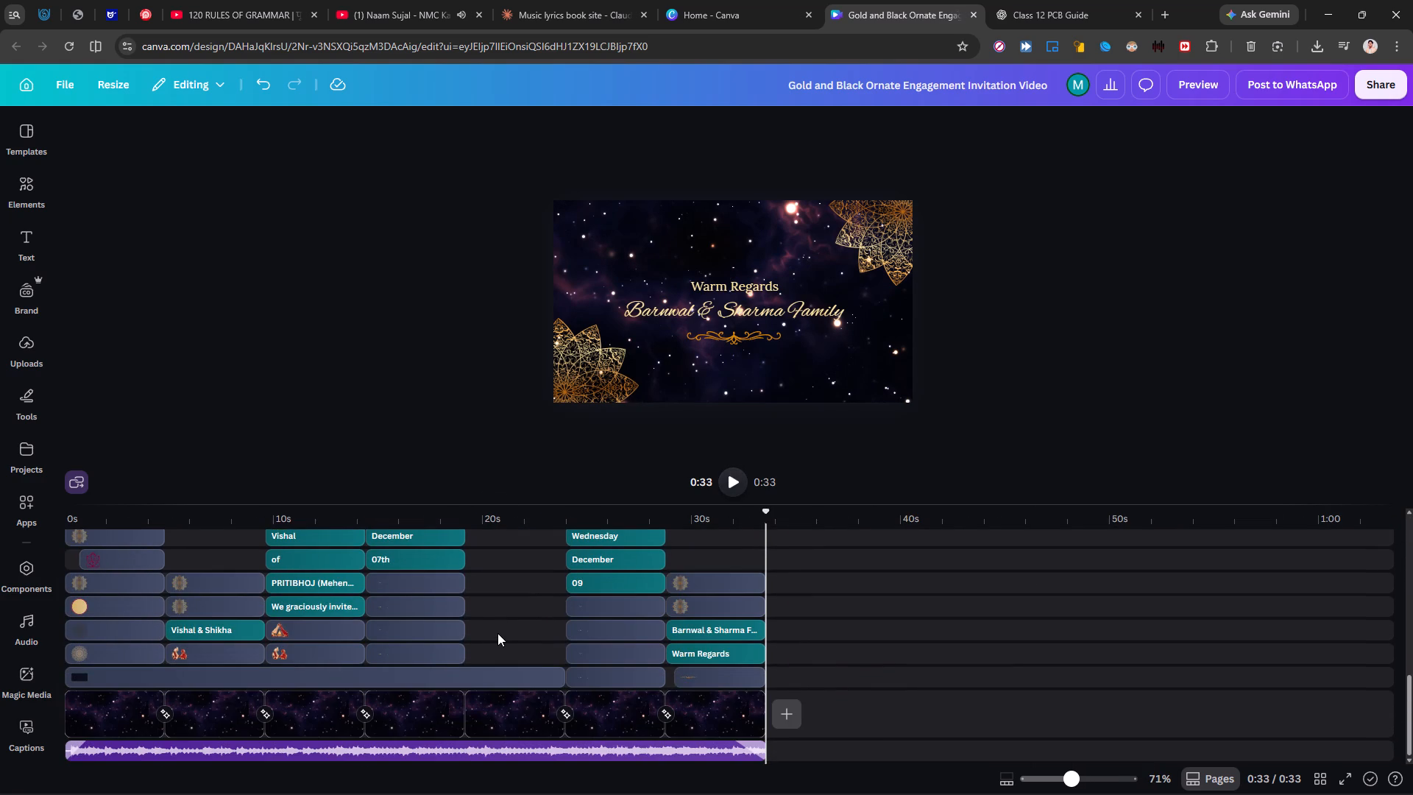
{"action": "scroll", "coordinate": [497, 633], "scroll_direction": "right", "scroll_amount": 5}
{"action": "scroll", "coordinate": [497, 633], "scroll_direction": "up", "scroll_amount": 3}
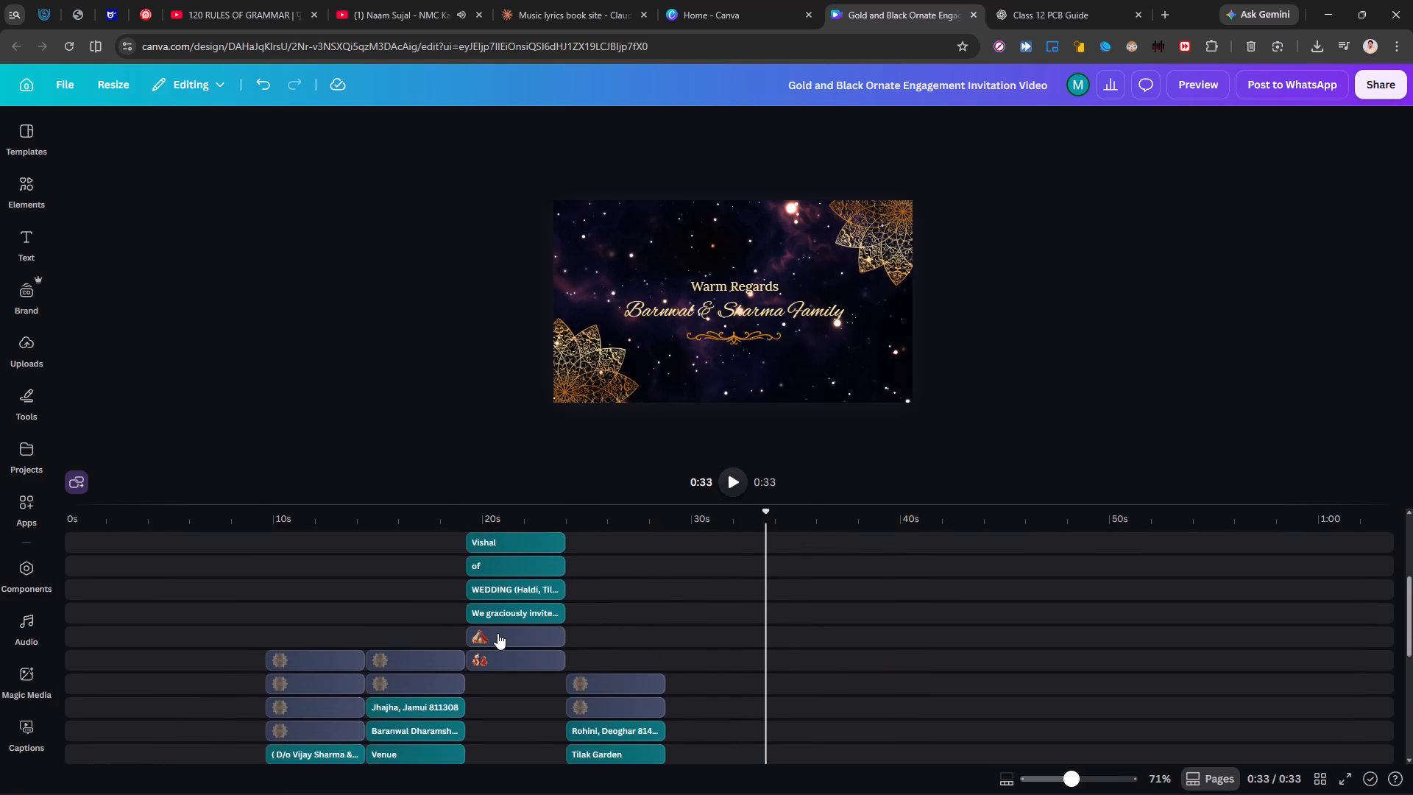
{"action": "scroll", "coordinate": [497, 633], "scroll_direction": "up", "scroll_amount": 4}
{"action": "scroll", "coordinate": [286, 703], "scroll_direction": "up", "scroll_amount": 4}
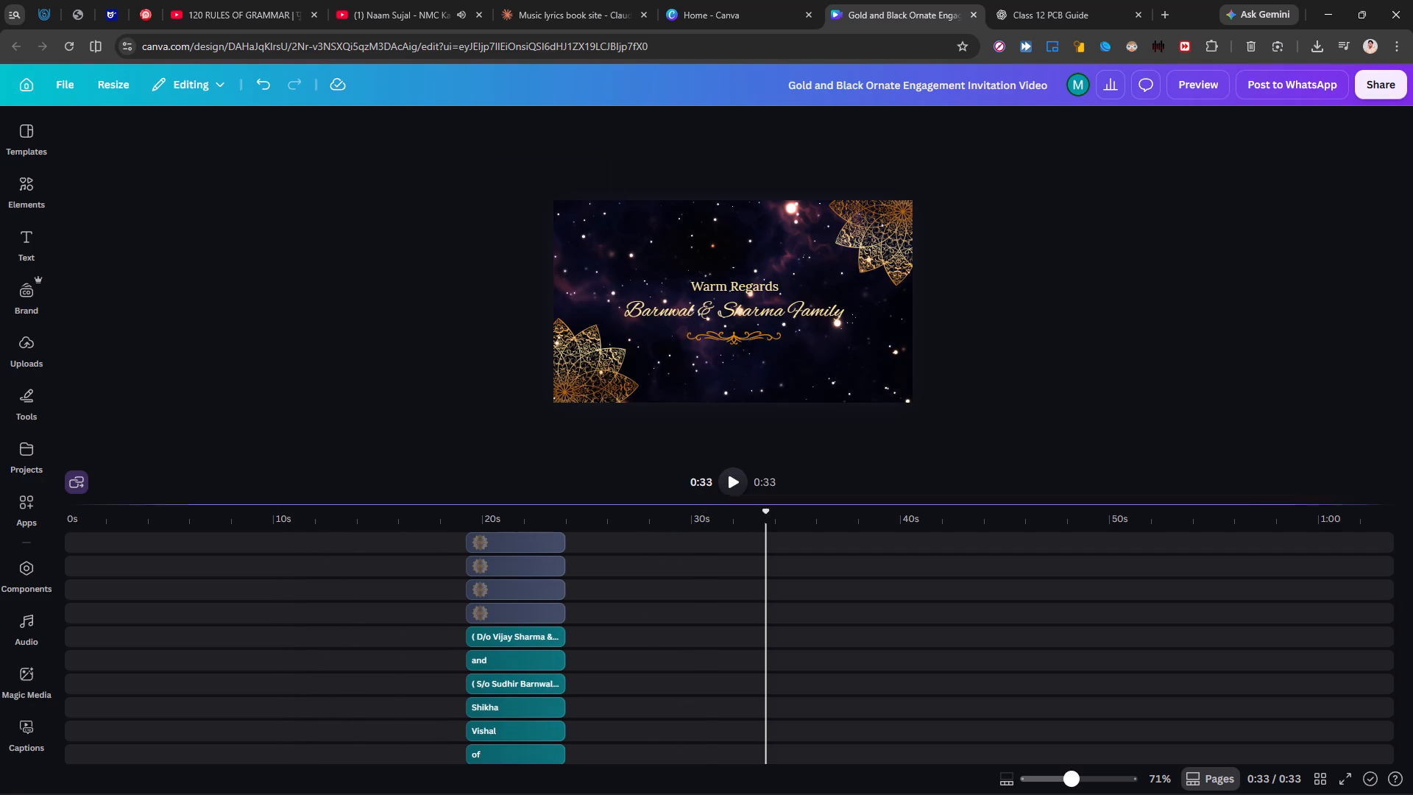
{"action": "left_click_drag", "start_coordinate": [734, 507], "coordinate": [747, 780]}
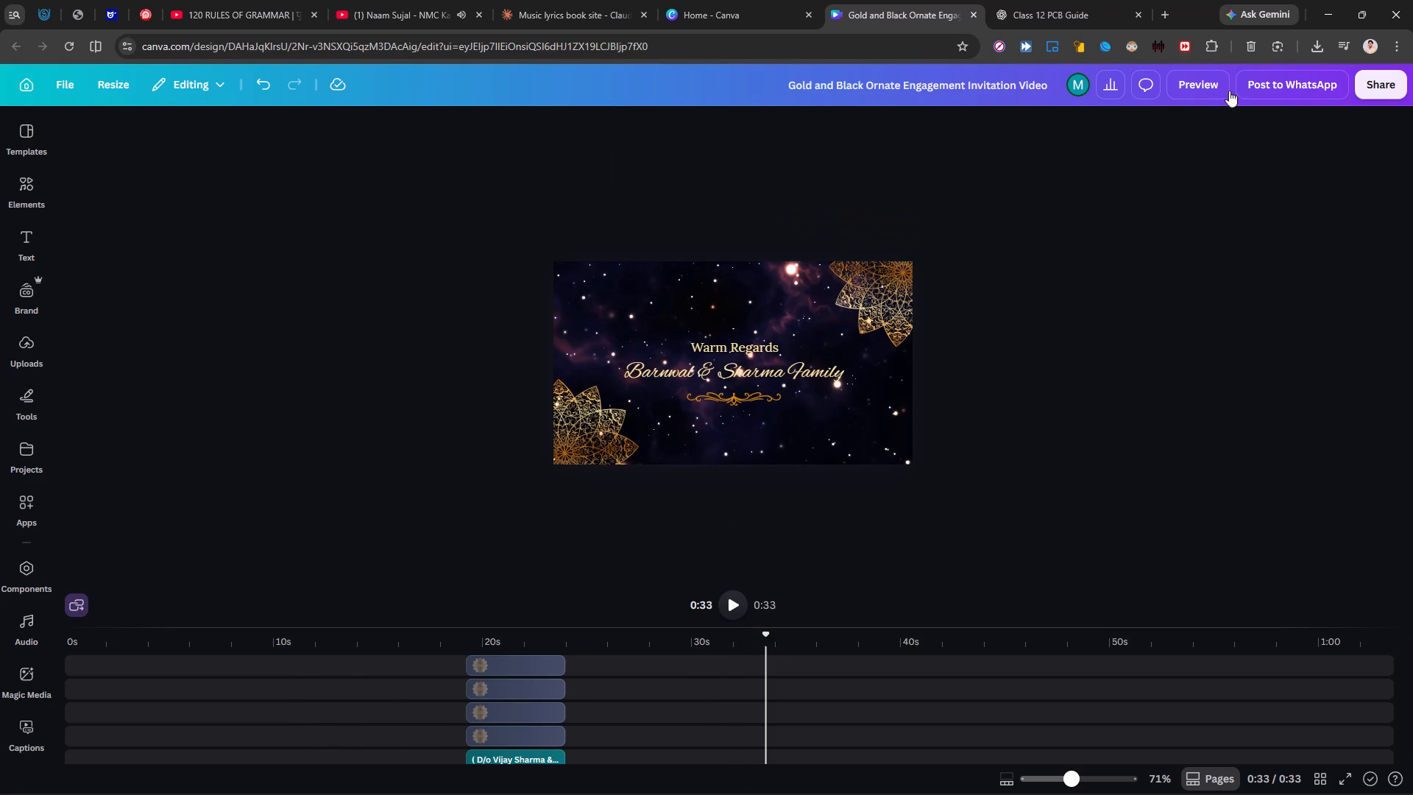
{"action": "left_click", "coordinate": [1197, 88]}
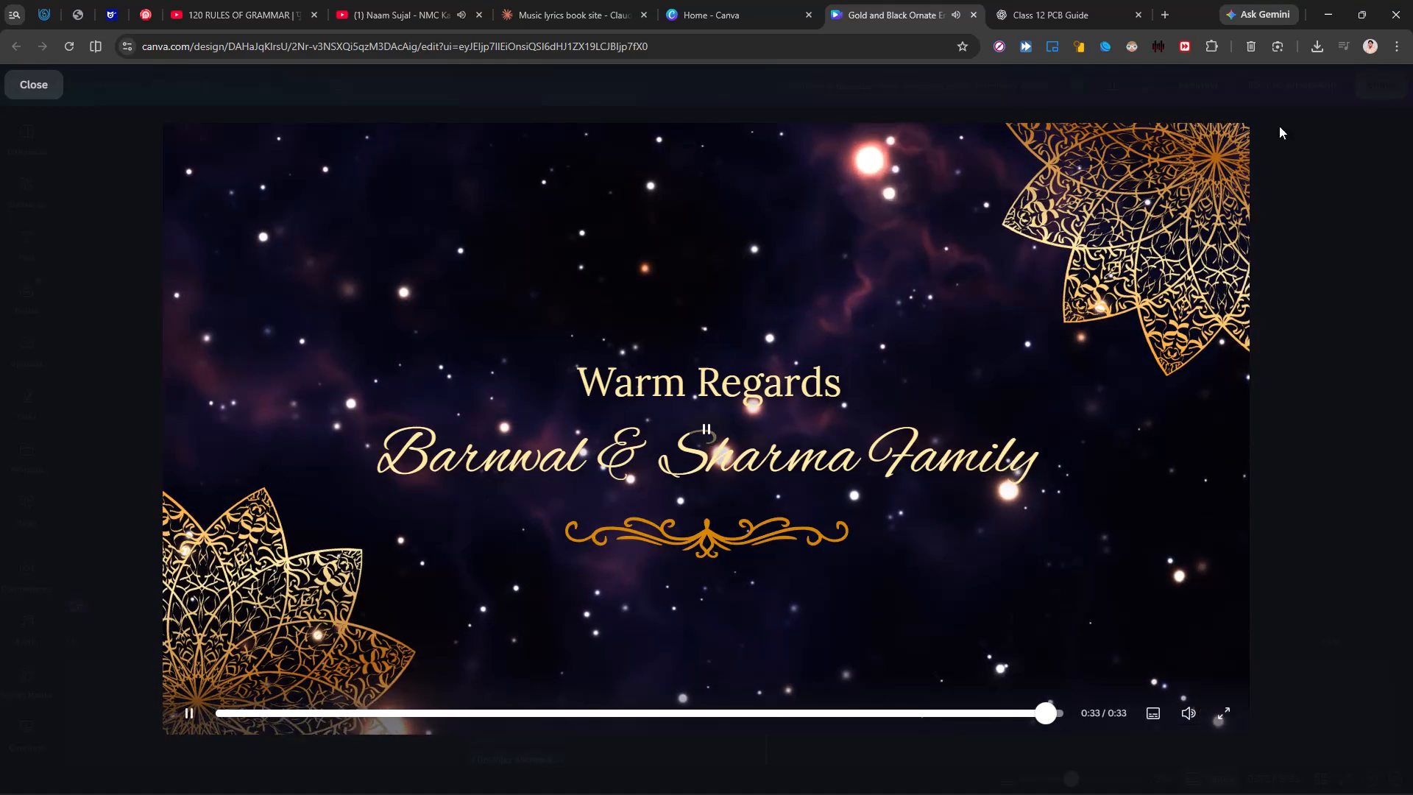
{"action": "left_click", "coordinate": [1271, 260]}
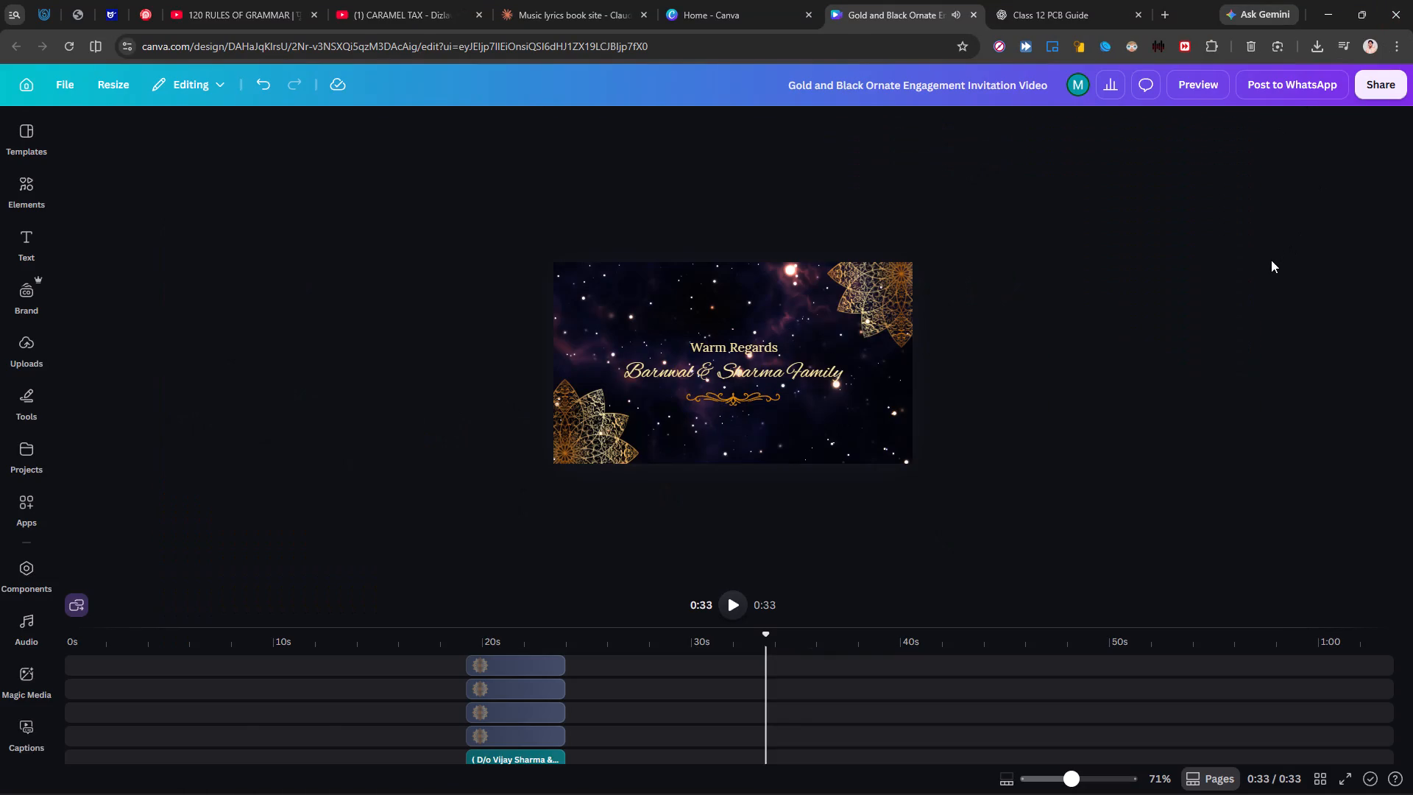
Share the design with anyone with the link, set the permission to Can view, and copy the link.
{"action": "left_click", "coordinate": [1358, 87]}
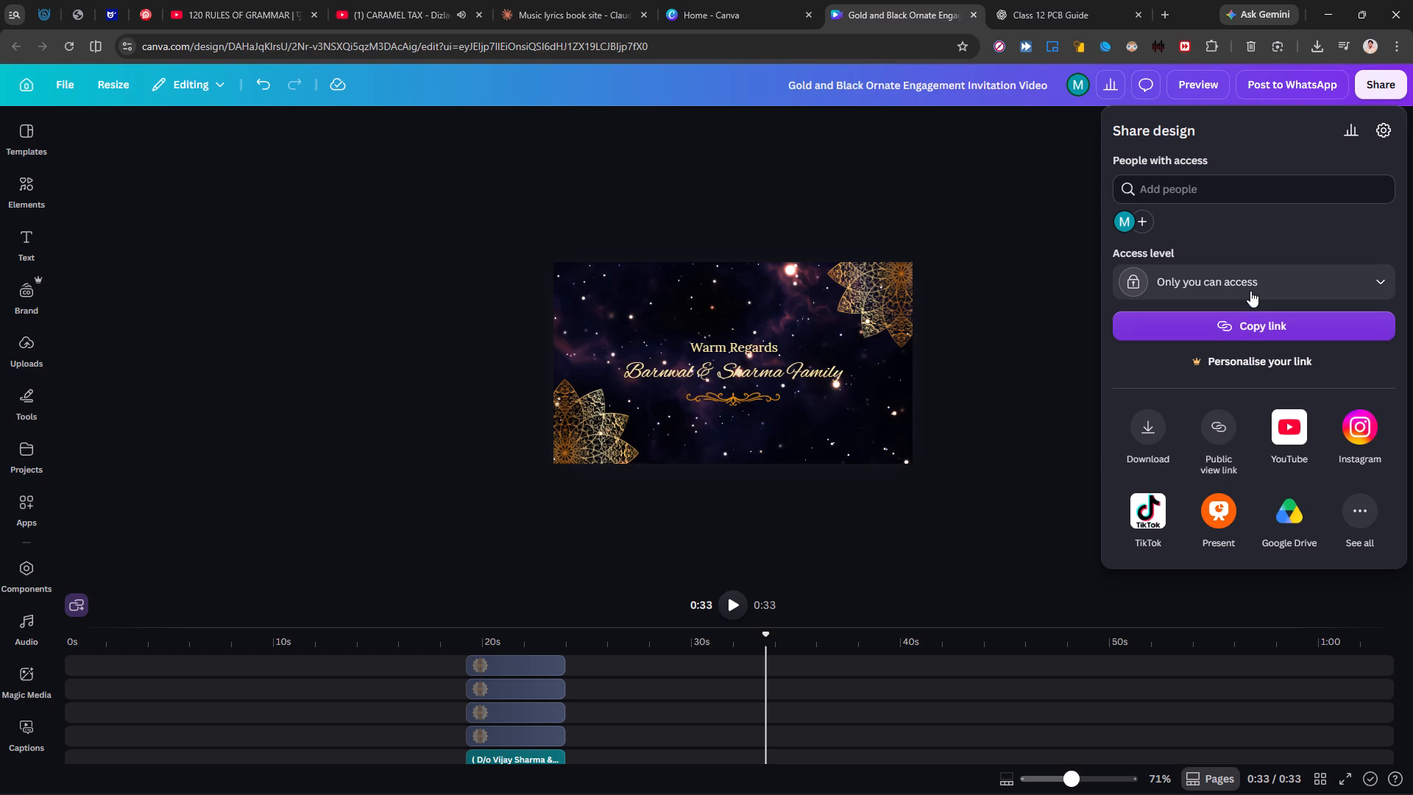
{"action": "left_click", "coordinate": [1250, 291]}
{"action": "left_click", "coordinate": [1221, 370]}
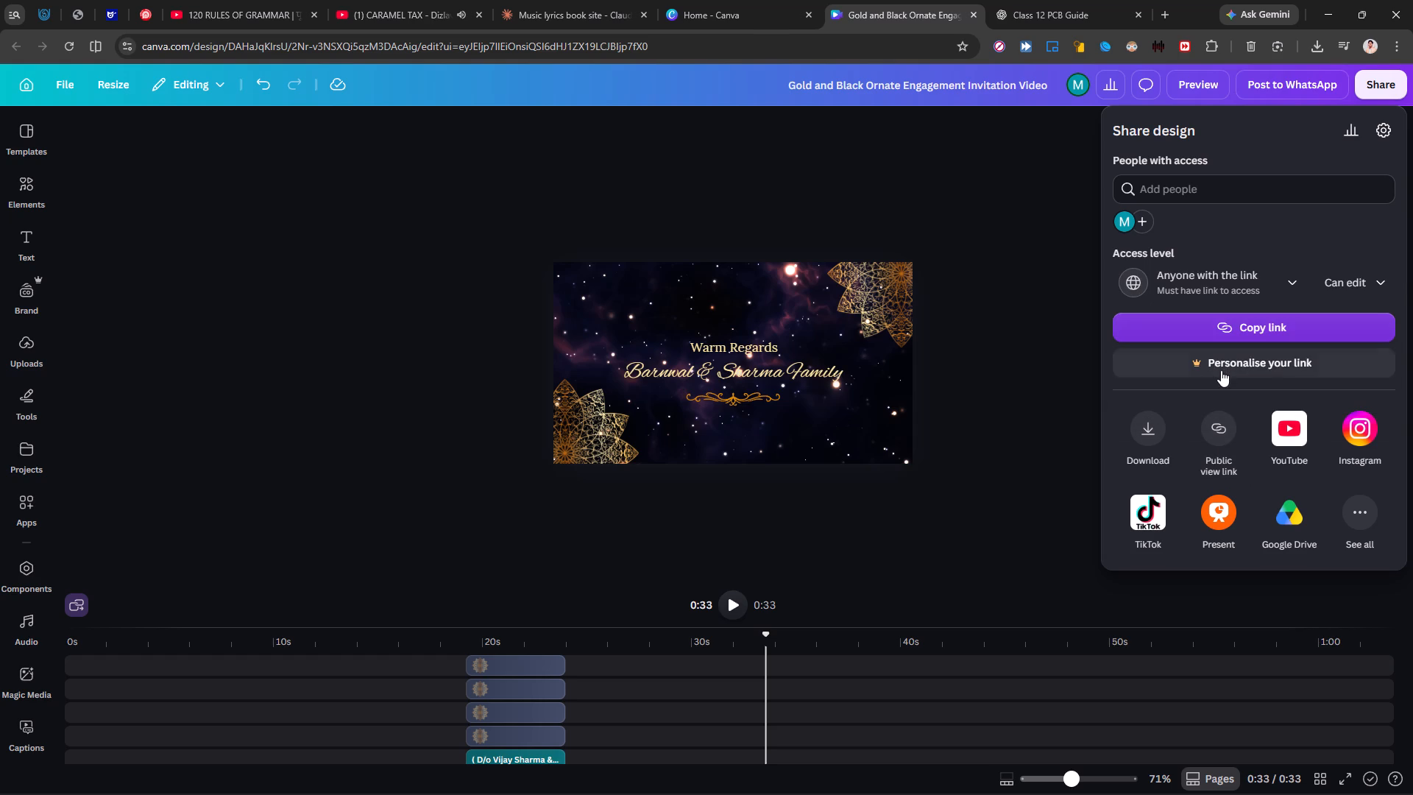
{"action": "left_click", "coordinate": [1217, 442]}
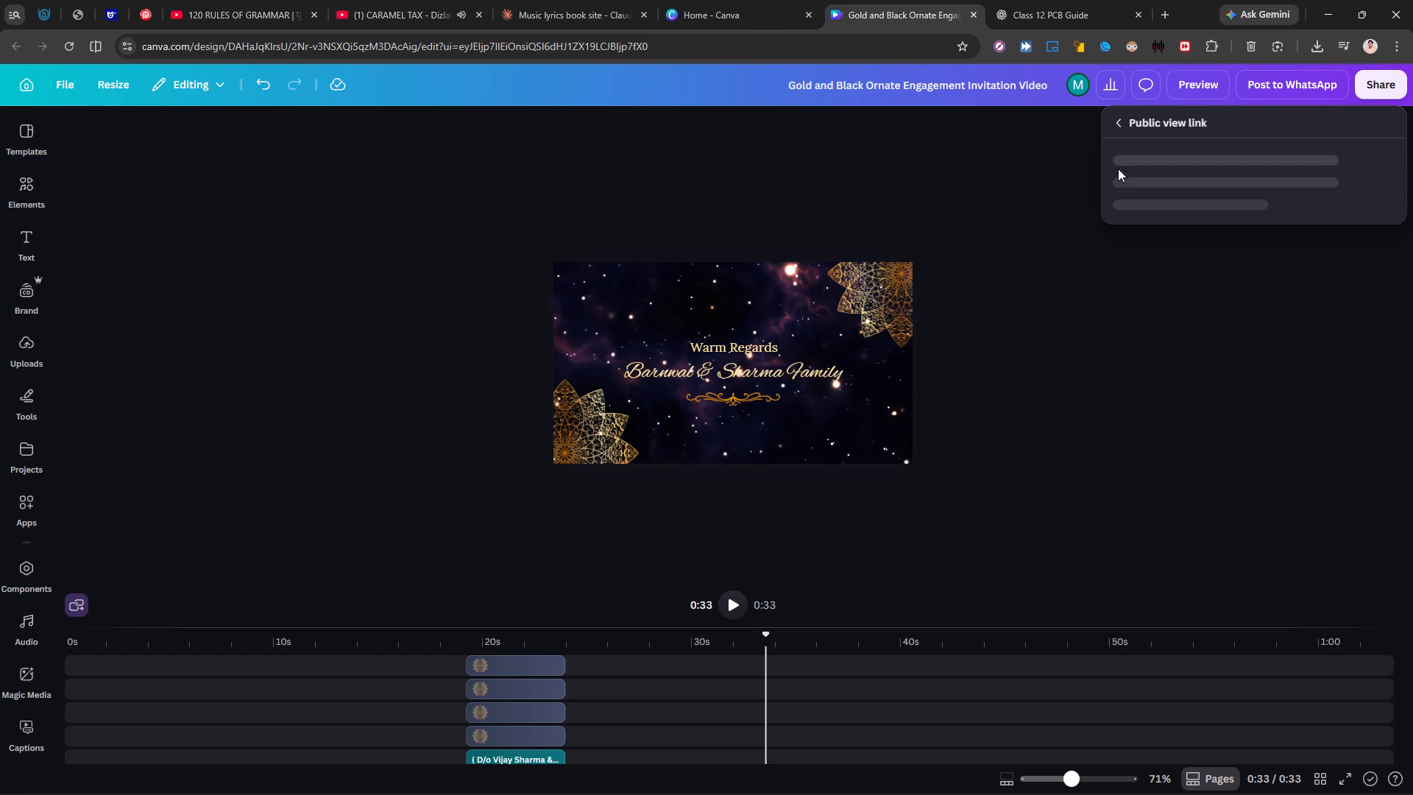
{"action": "left_click", "coordinate": [1118, 133]}
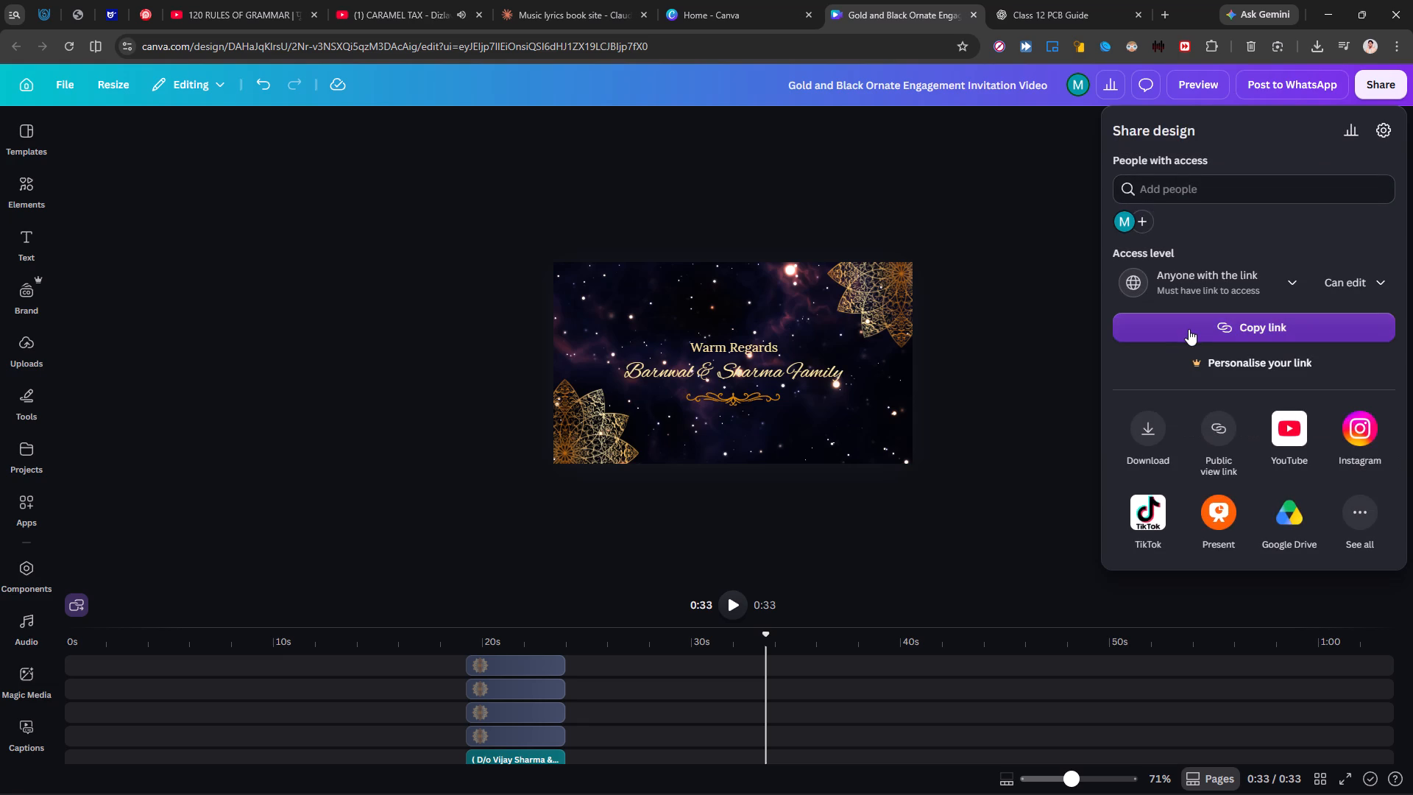
{"action": "left_click", "coordinate": [1198, 327]}
{"action": "left_click", "coordinate": [1348, 284]}
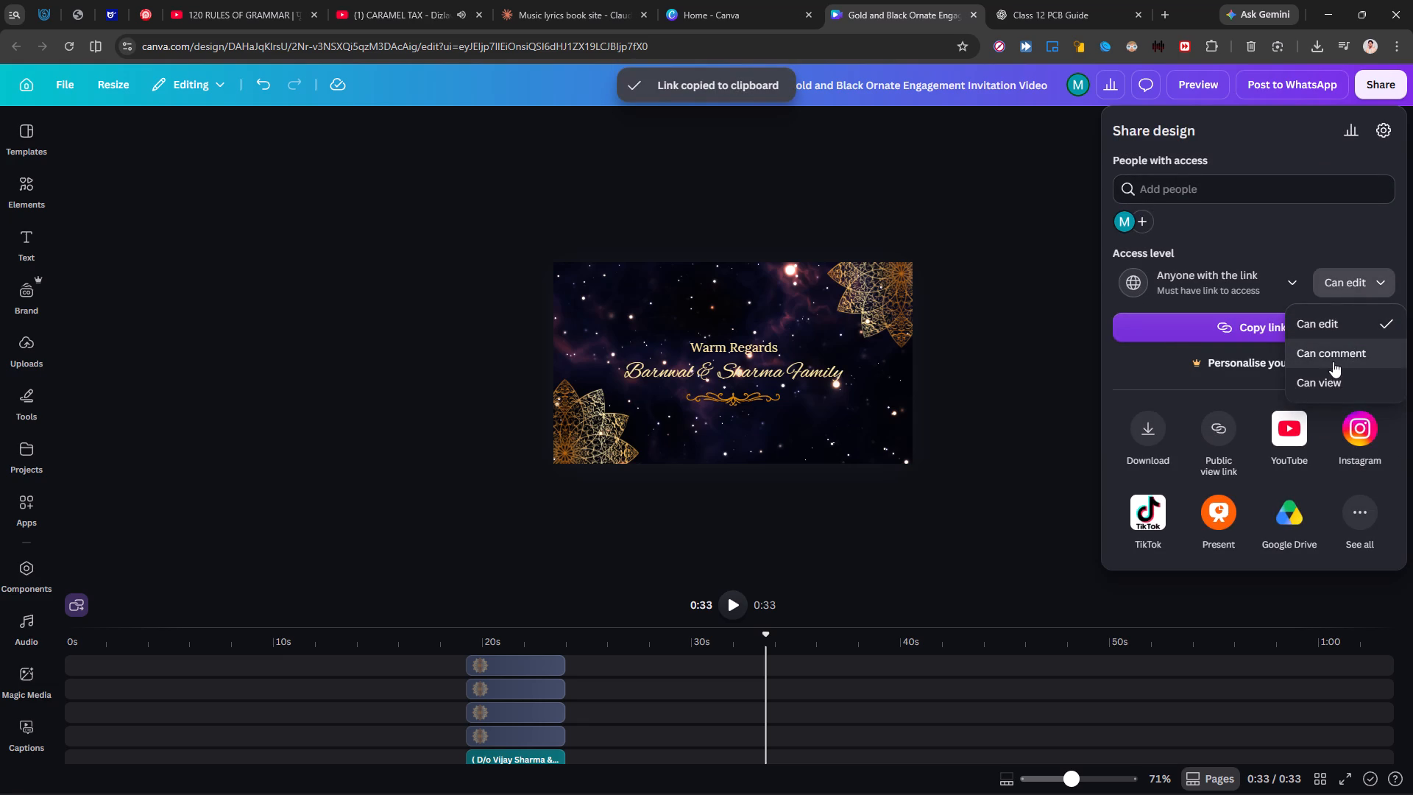
{"action": "left_click", "coordinate": [1331, 381]}
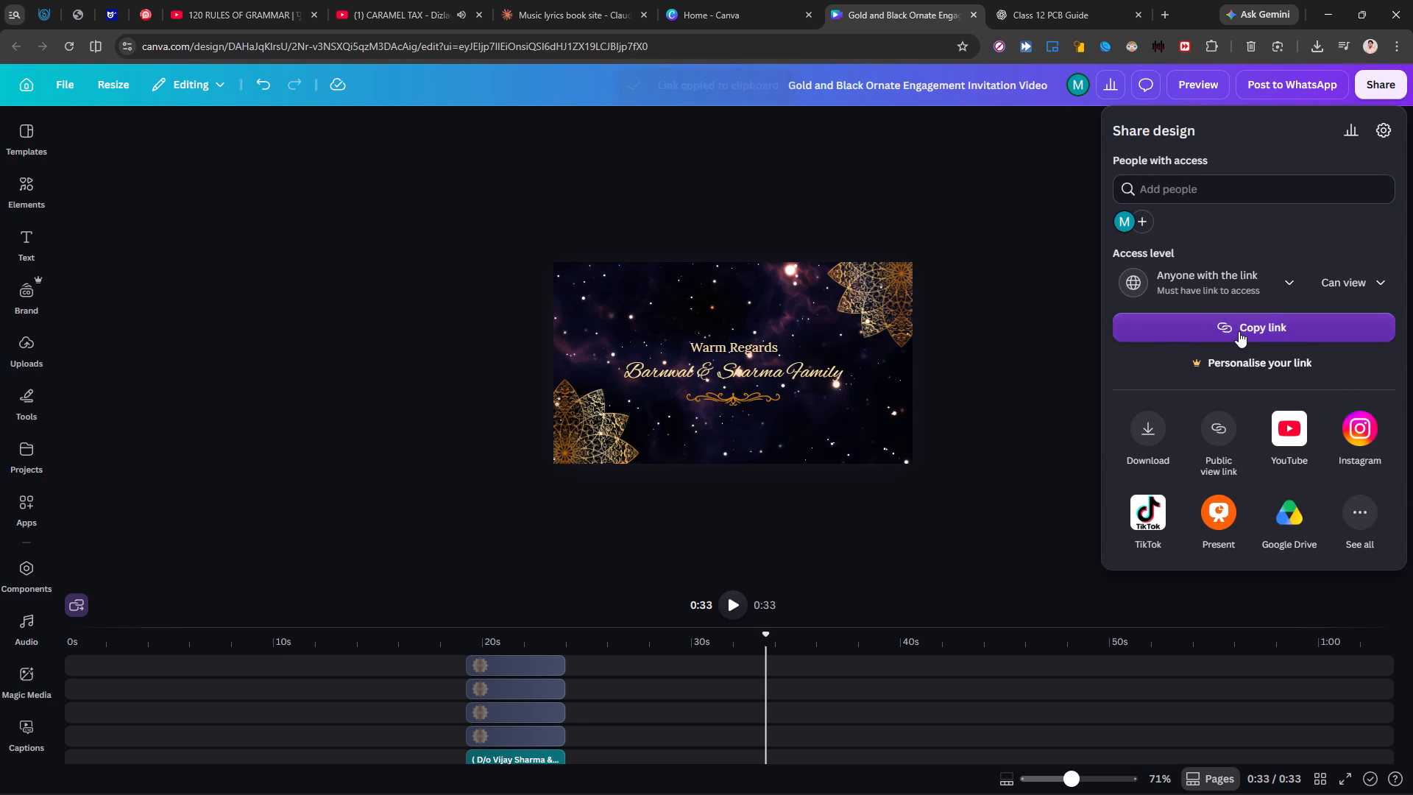
{"action": "left_click", "coordinate": [1239, 331]}
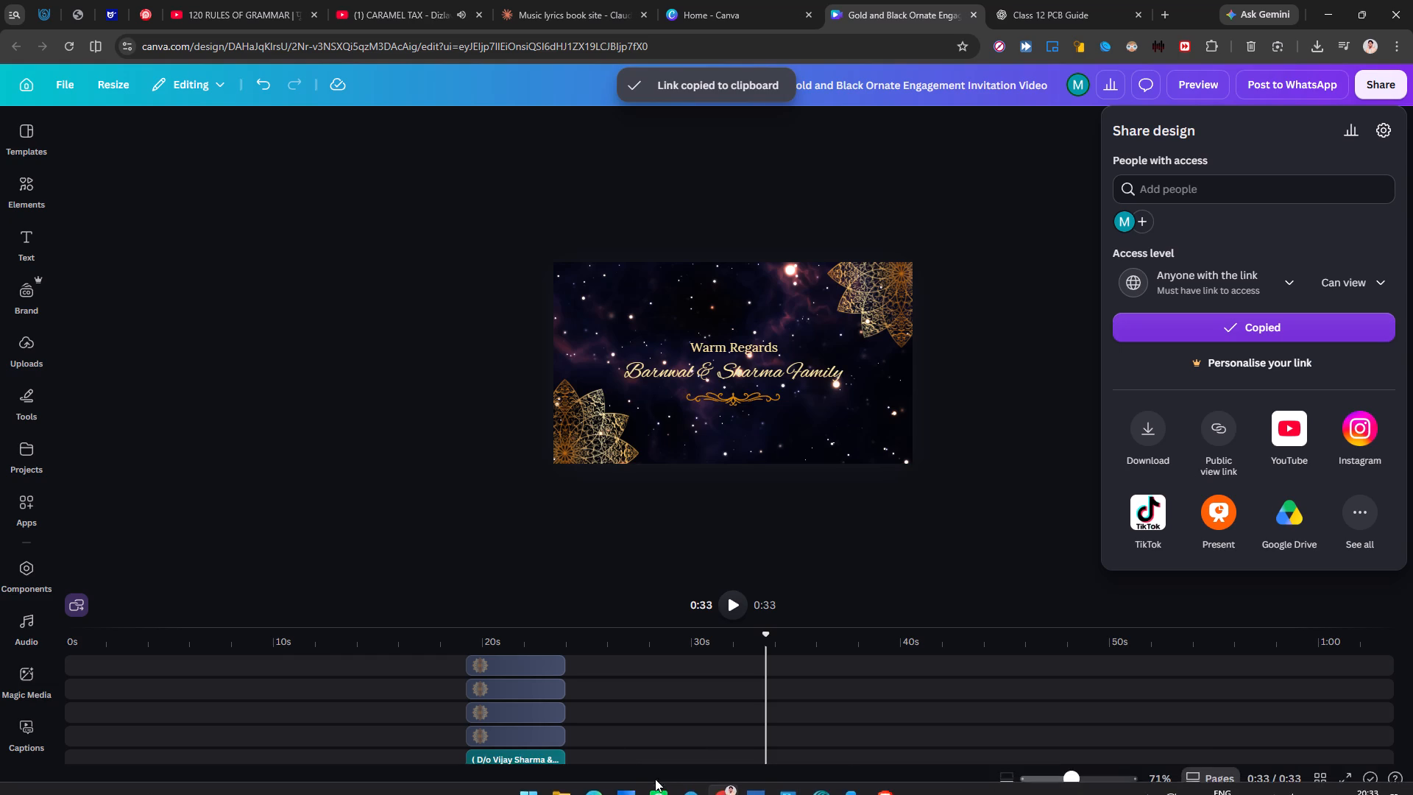
Switch to WhatsApp.
{"action": "left_click", "coordinate": [661, 794]}
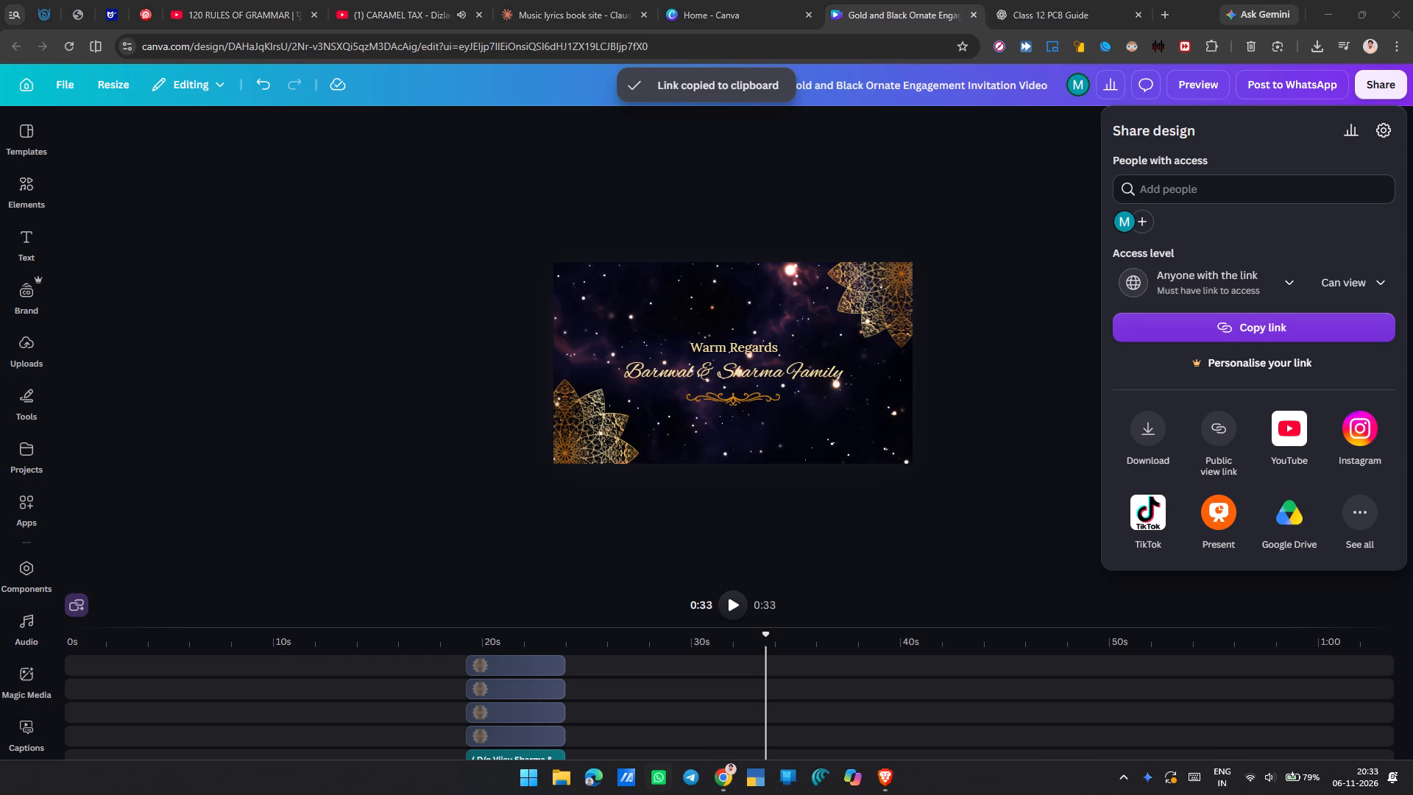
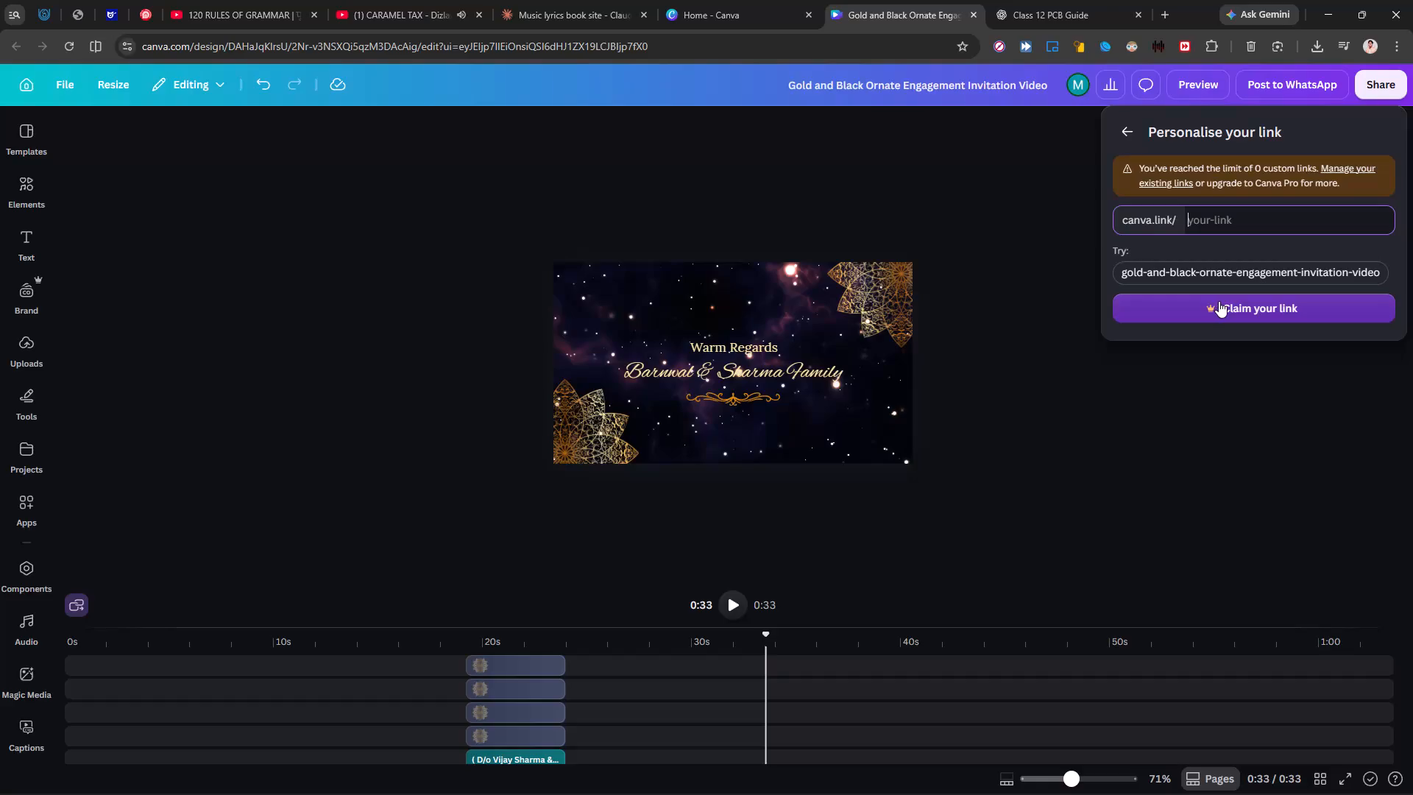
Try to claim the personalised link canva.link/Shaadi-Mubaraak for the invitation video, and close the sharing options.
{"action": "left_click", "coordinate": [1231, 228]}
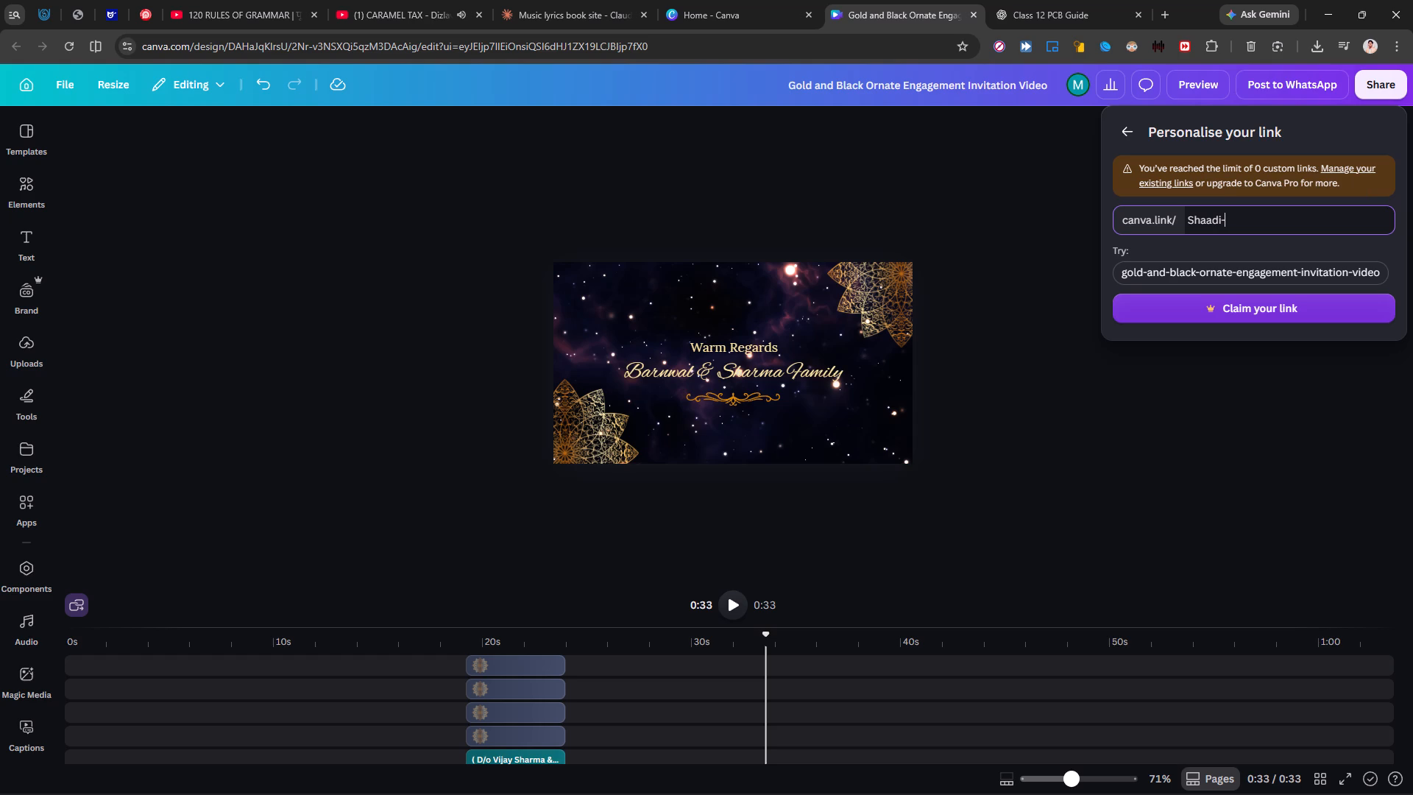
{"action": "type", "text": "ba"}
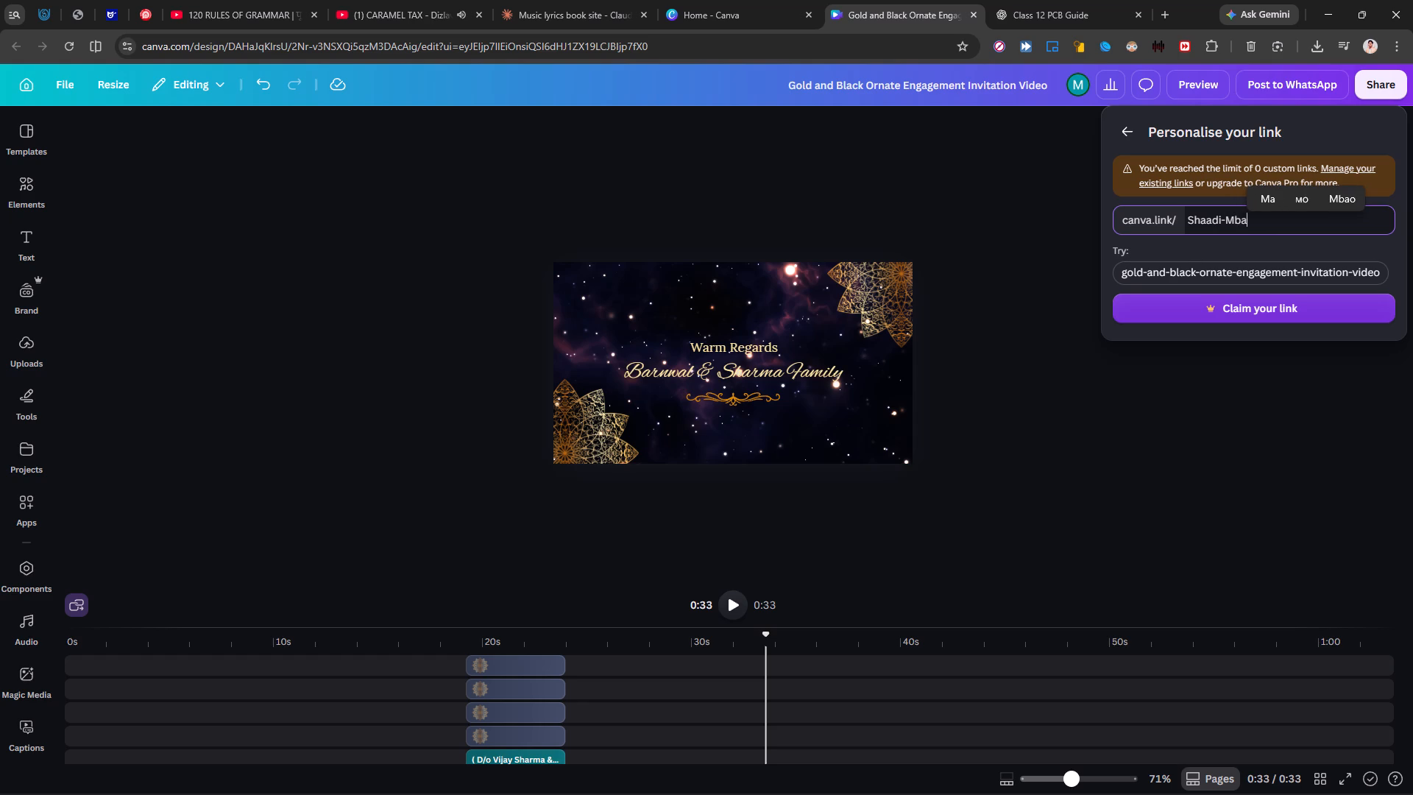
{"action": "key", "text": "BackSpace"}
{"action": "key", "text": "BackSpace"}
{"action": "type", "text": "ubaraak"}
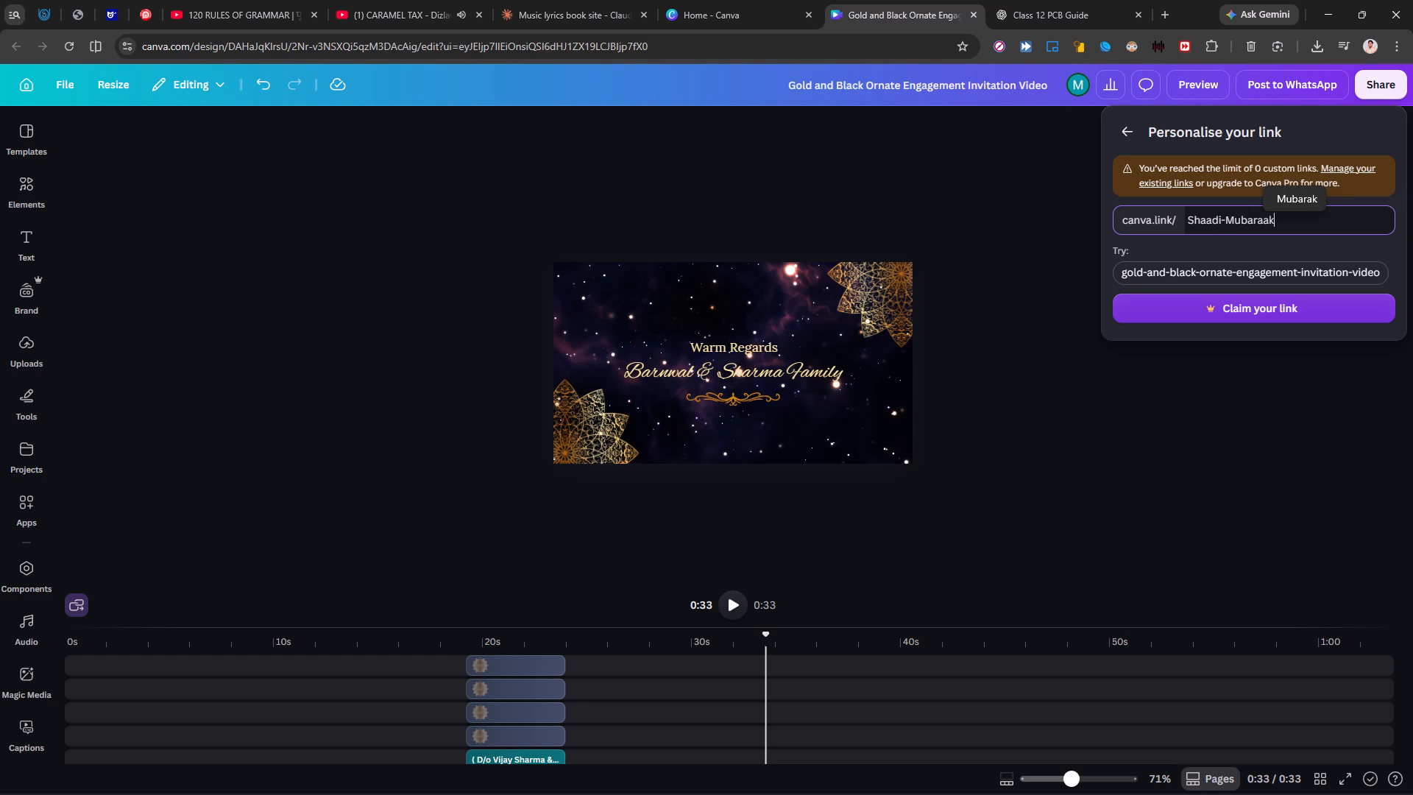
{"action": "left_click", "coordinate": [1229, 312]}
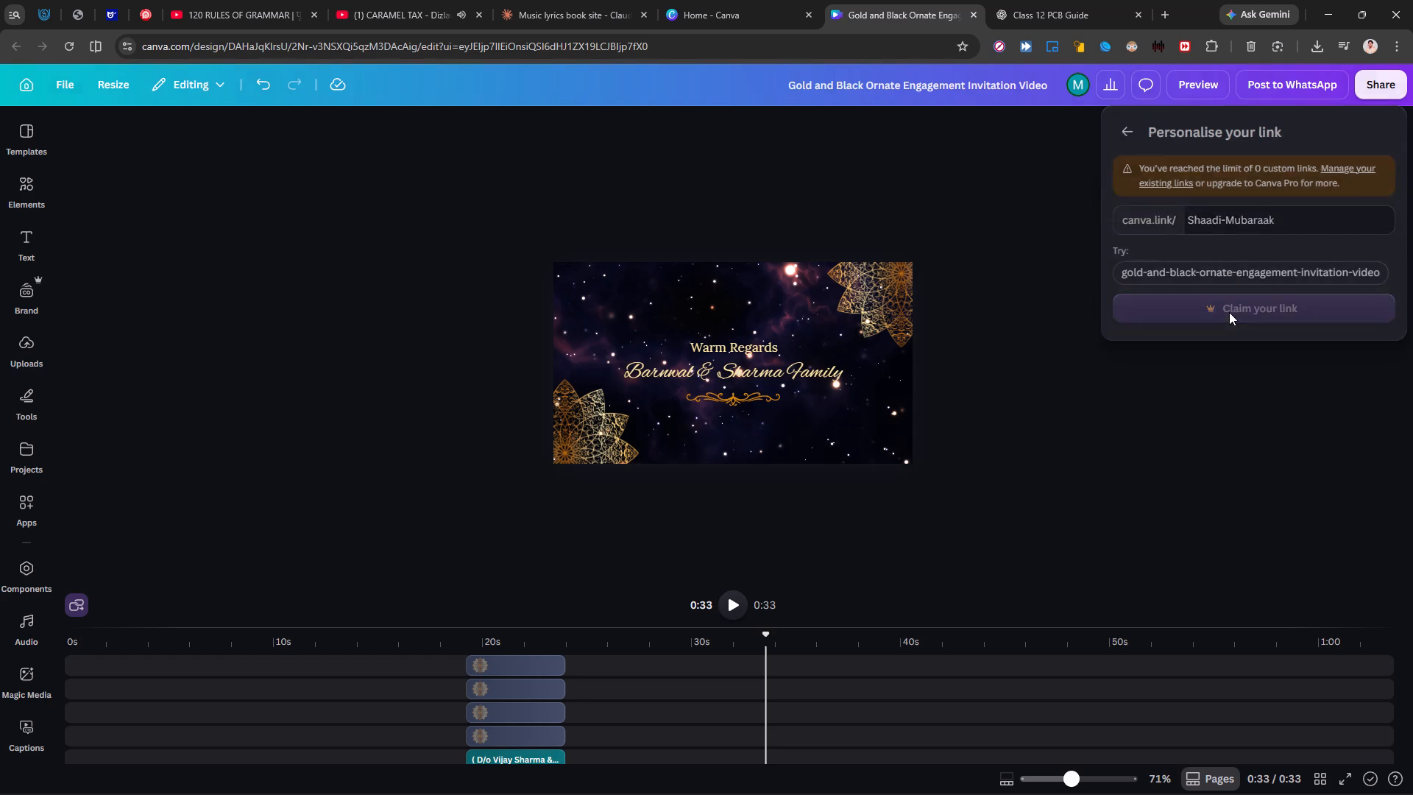